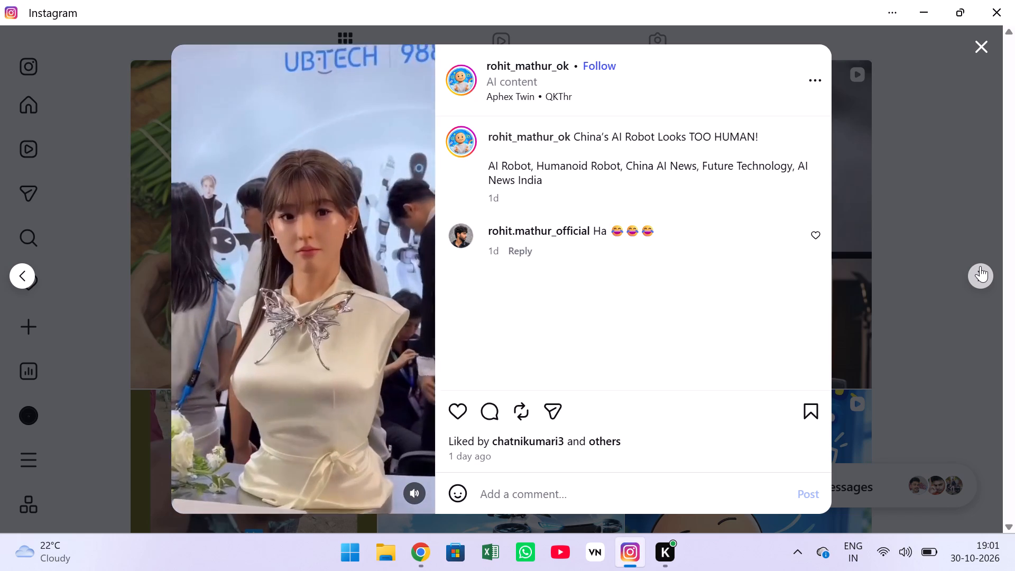
Go back to the "Vanilla Ki Kheti Se Kamai" reel, copy its link, and close the post.
{"action": "left_click", "coordinate": [24, 273]}
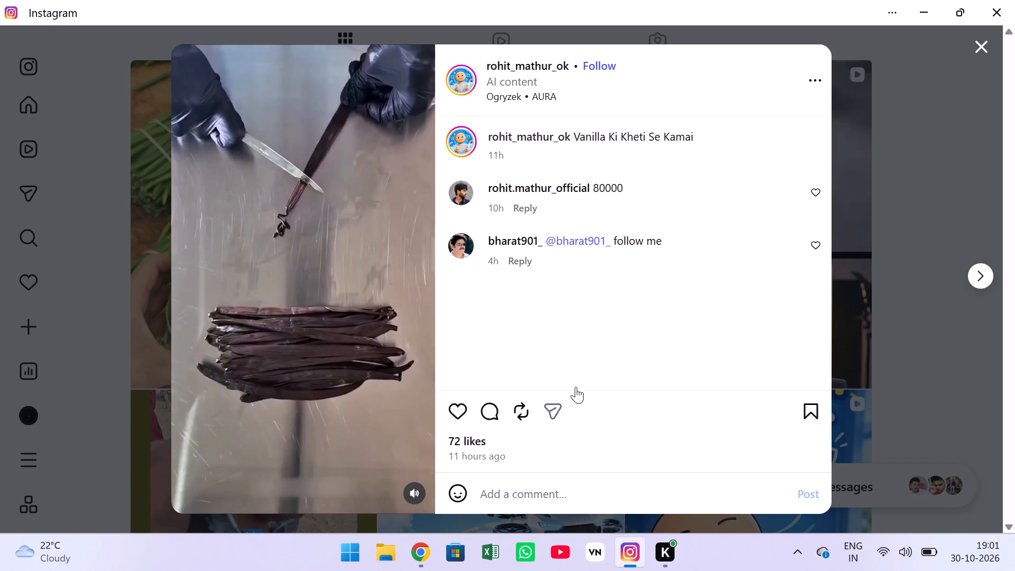
{"action": "left_click", "coordinate": [819, 80]}
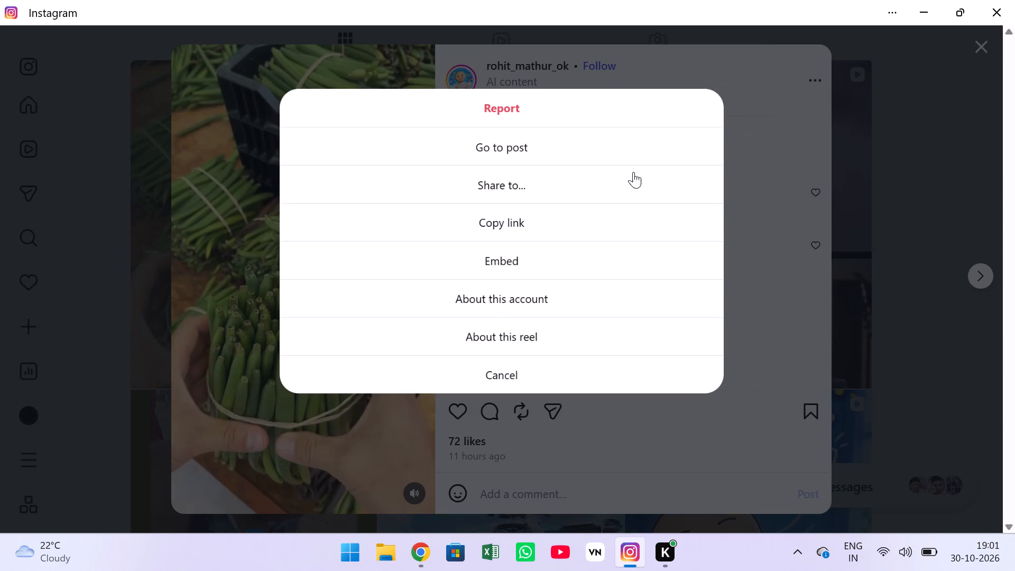
{"action": "left_click", "coordinate": [480, 213]}
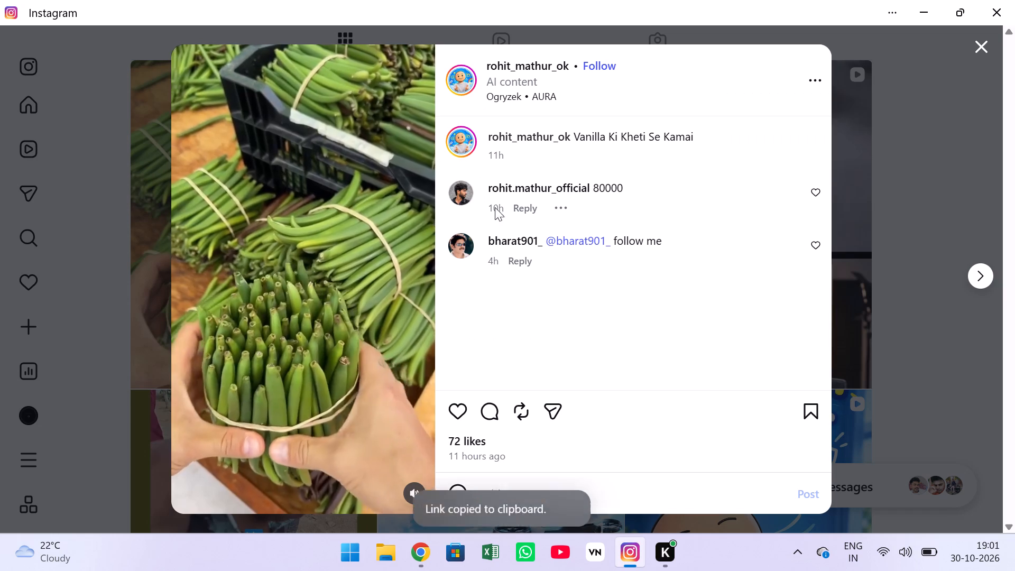
{"action": "left_click", "coordinate": [984, 43]}
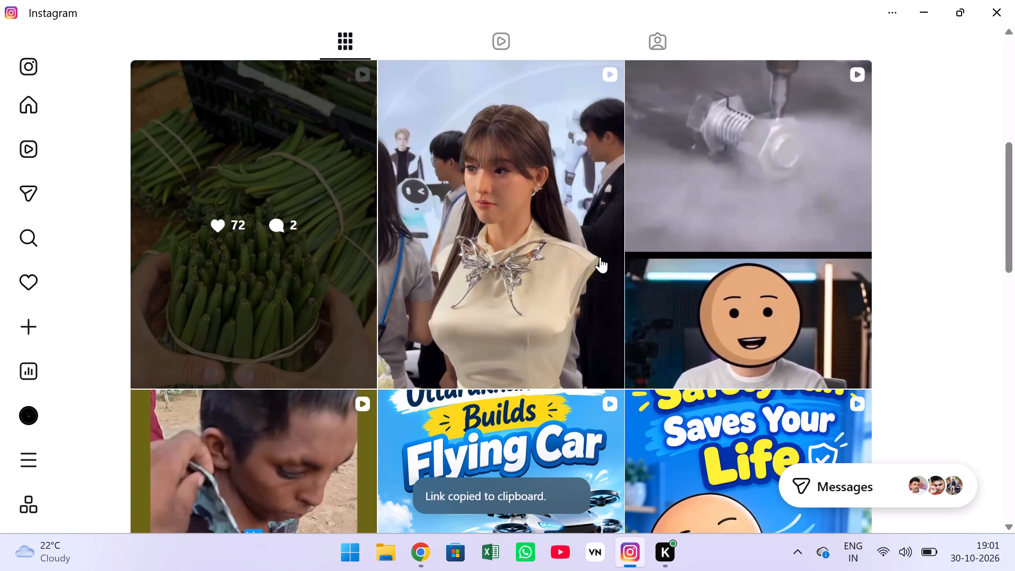
Show only the profile's reels and look over the view counts of the most recent ones.
{"action": "scroll", "coordinate": [514, 242], "scroll_direction": "up", "scroll_amount": 3}
{"action": "left_click", "coordinate": [513, 236]}
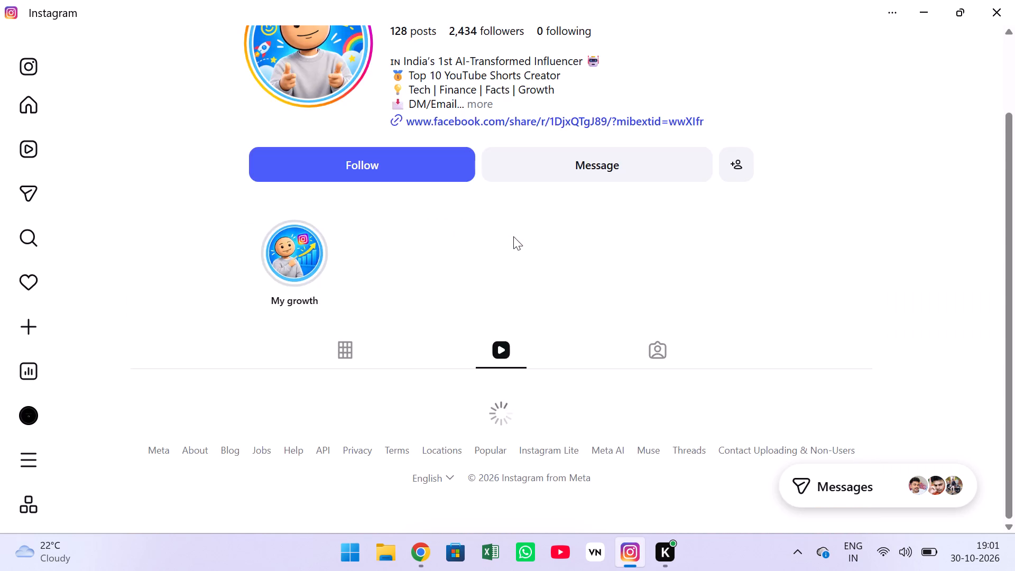
{"action": "scroll", "coordinate": [513, 236], "scroll_direction": "down", "scroll_amount": 7}
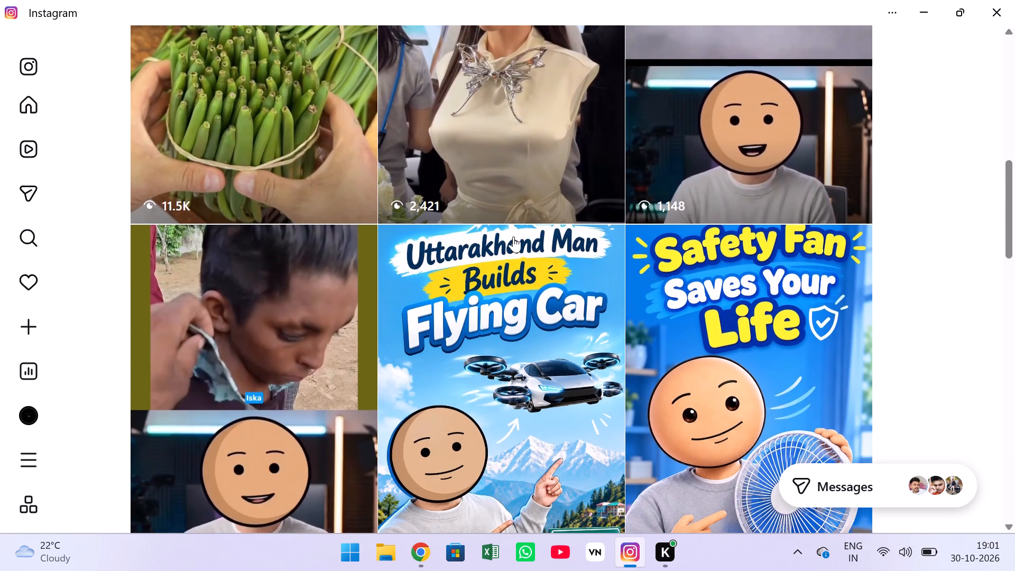
{"action": "scroll", "coordinate": [513, 236], "scroll_direction": "up", "scroll_amount": 2}
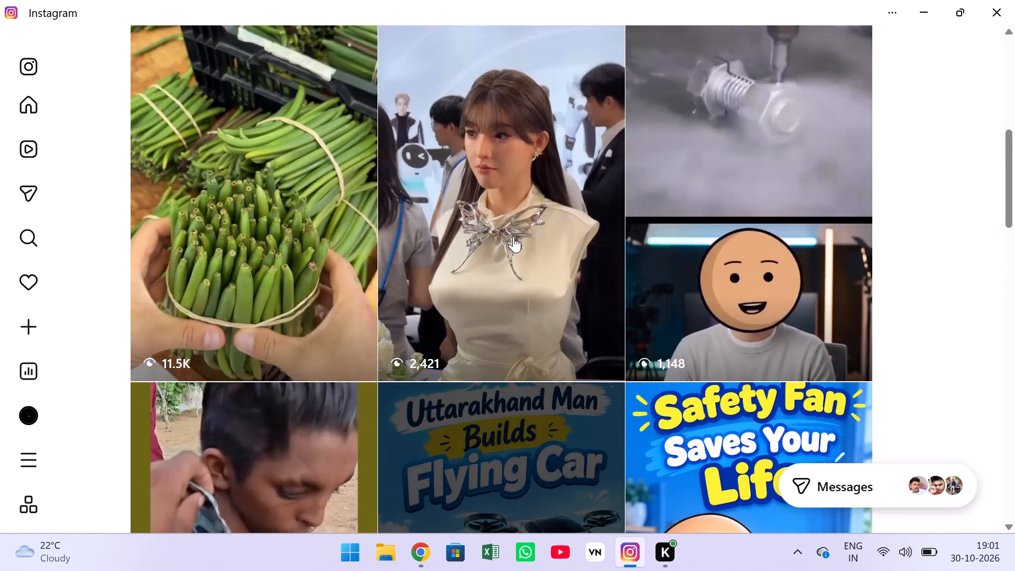
{"action": "scroll", "coordinate": [513, 236], "scroll_direction": "up", "scroll_amount": 4}
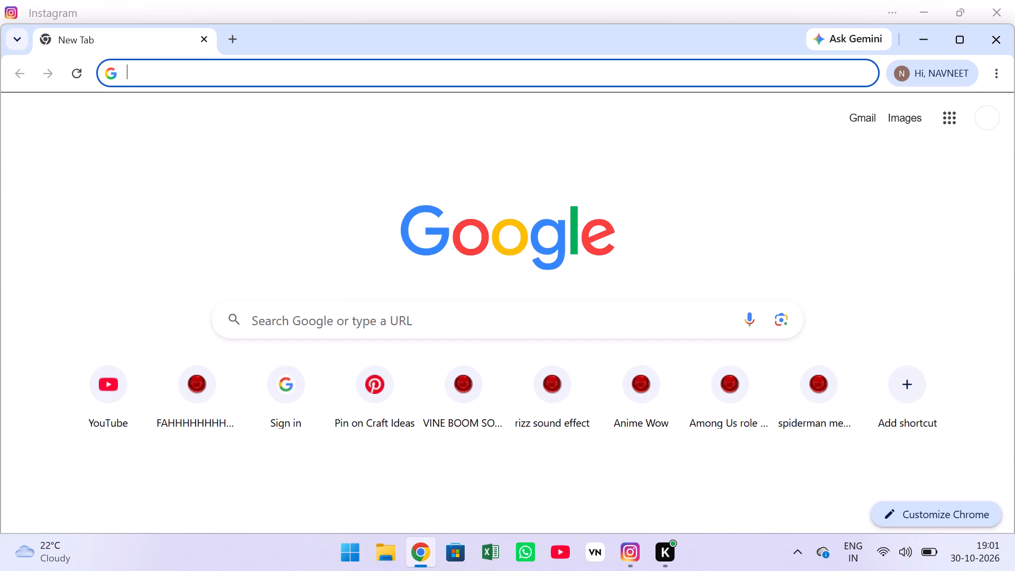
Search Google for "instagram reel downloader" and open the fastvideosave.net result.
{"action": "left_click", "coordinate": [335, 308]}
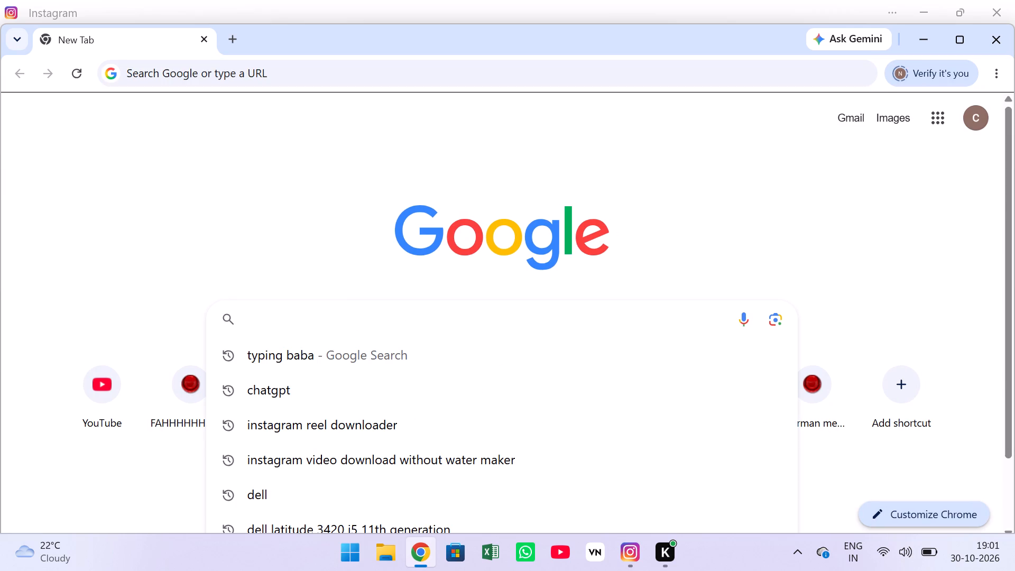
{"action": "left_click", "coordinate": [444, 429]}
{"action": "left_click", "coordinate": [241, 272]}
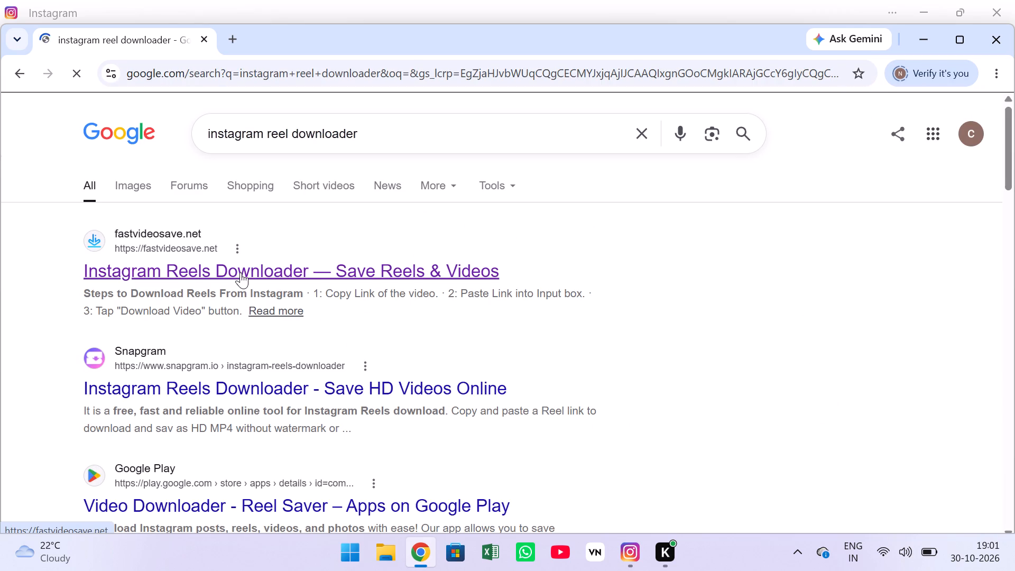
Submit the copied reel link on the downloader page and download the video from Server 1, dismissing the interrupting ad.
{"action": "left_click", "coordinate": [283, 297]}
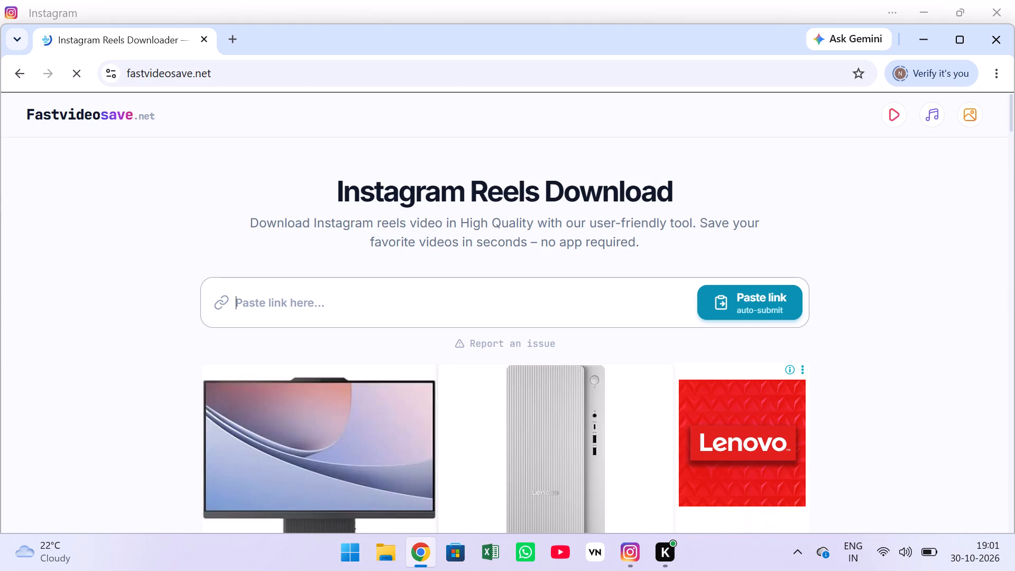
{"action": "key", "text": "ctrl+v"}
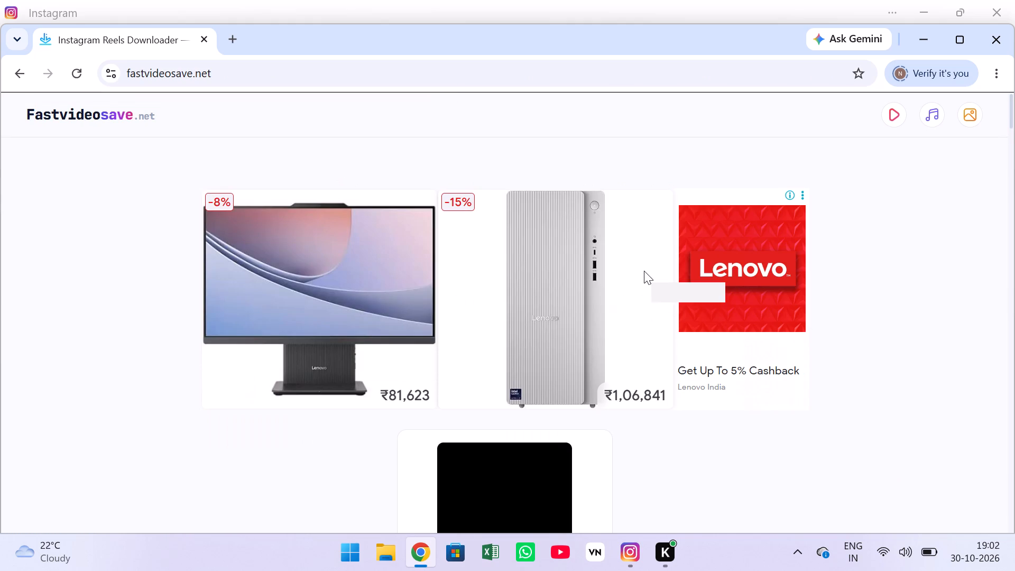
{"action": "scroll", "coordinate": [644, 271], "scroll_direction": "down", "scroll_amount": 5}
{"action": "left_click", "coordinate": [522, 365]}
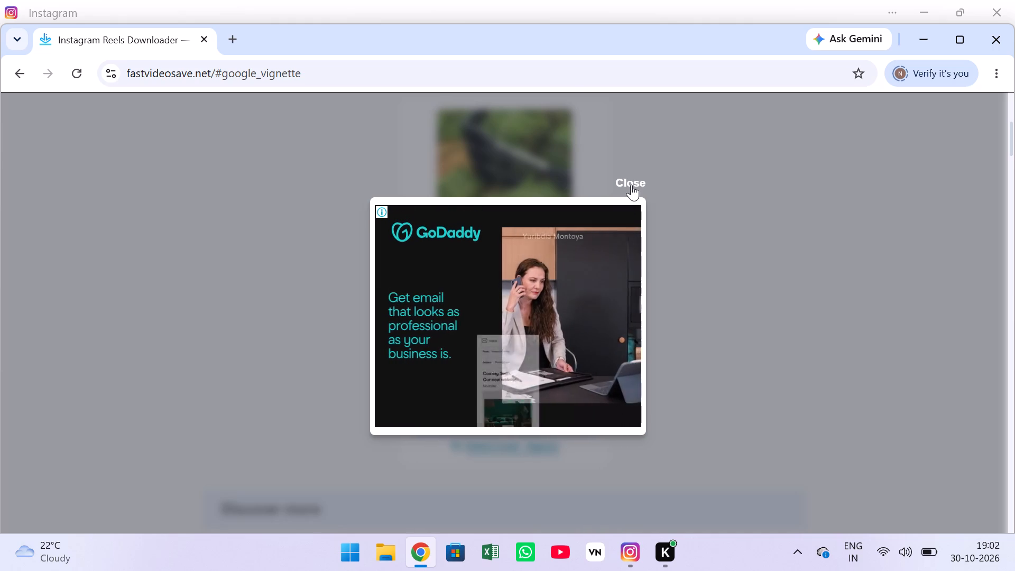
{"action": "scroll", "coordinate": [631, 185], "scroll_direction": "right", "scroll_amount": 14}
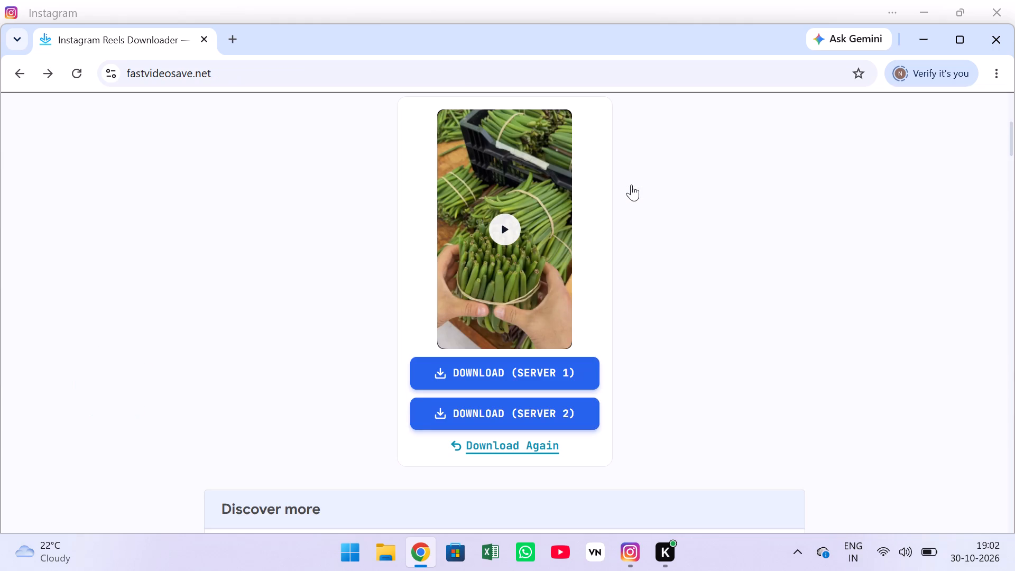
{"action": "left_click", "coordinate": [510, 368]}
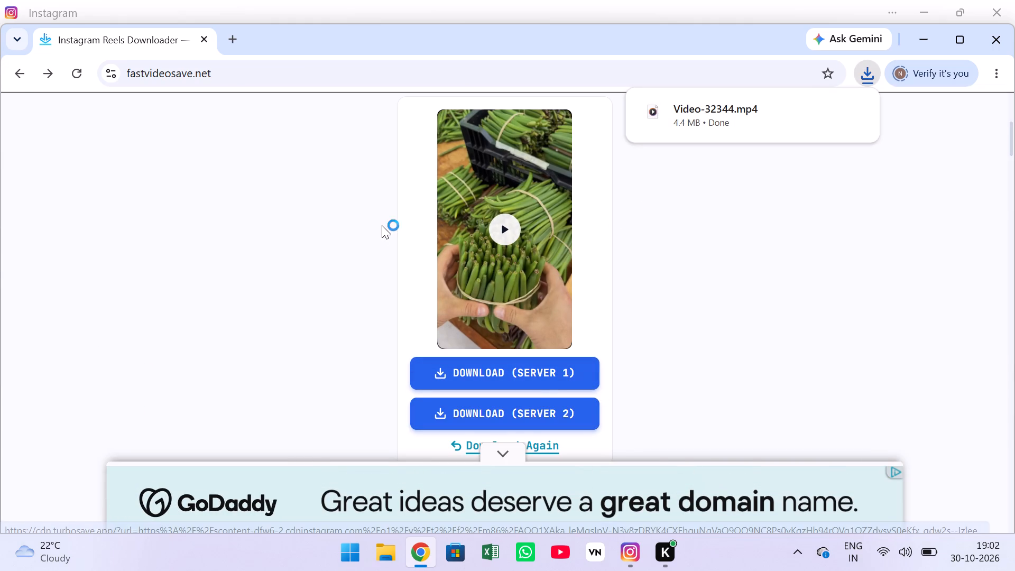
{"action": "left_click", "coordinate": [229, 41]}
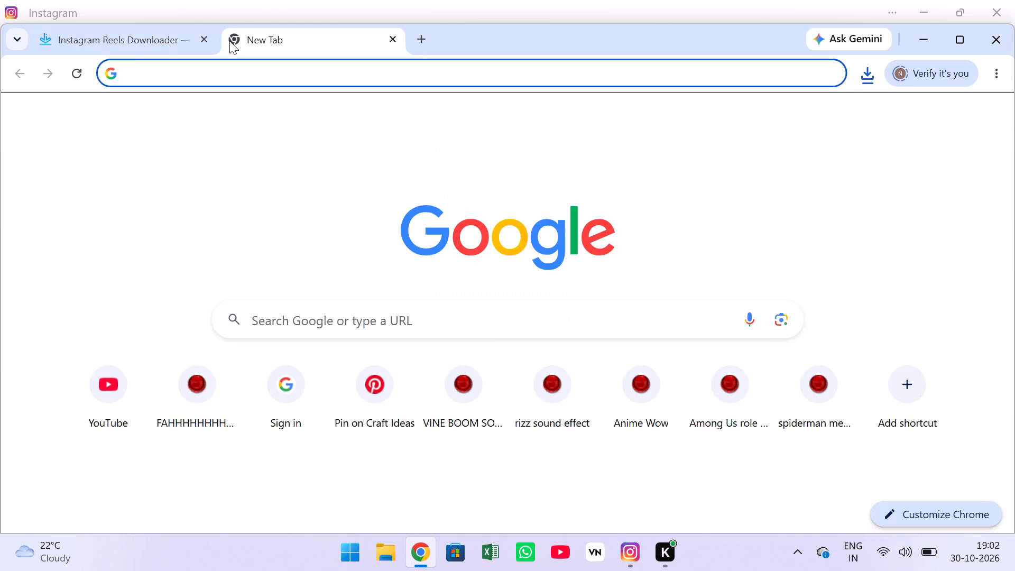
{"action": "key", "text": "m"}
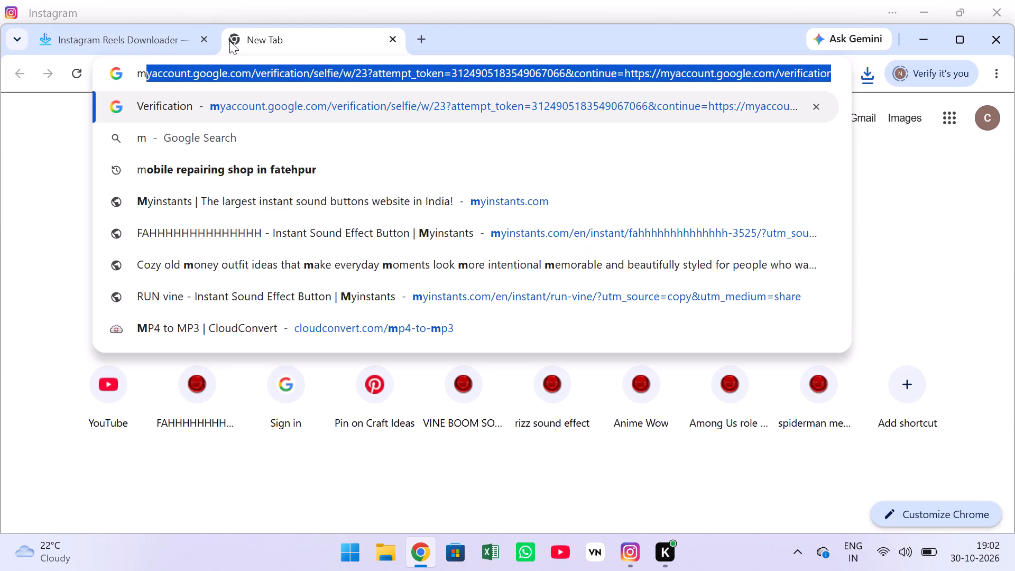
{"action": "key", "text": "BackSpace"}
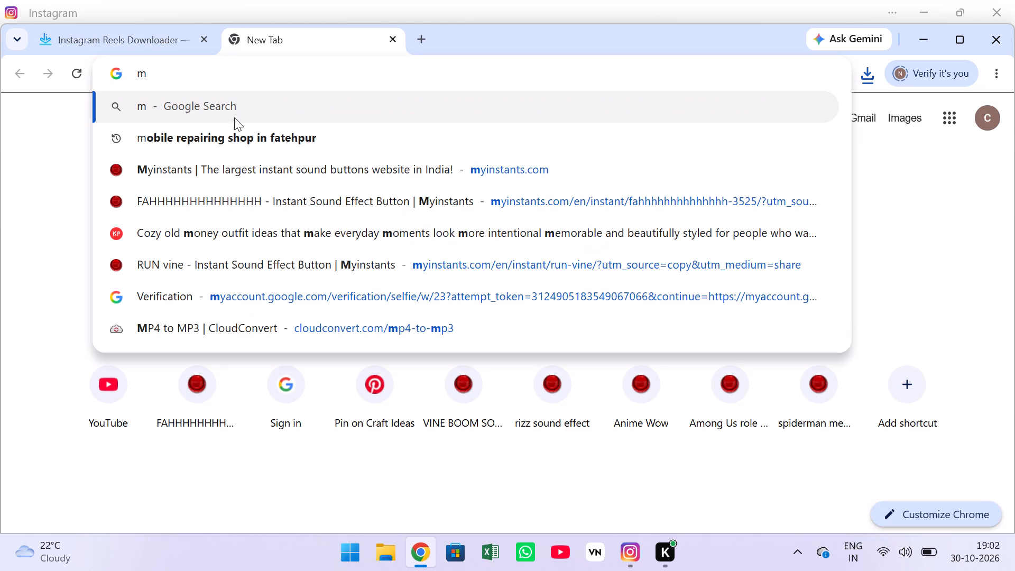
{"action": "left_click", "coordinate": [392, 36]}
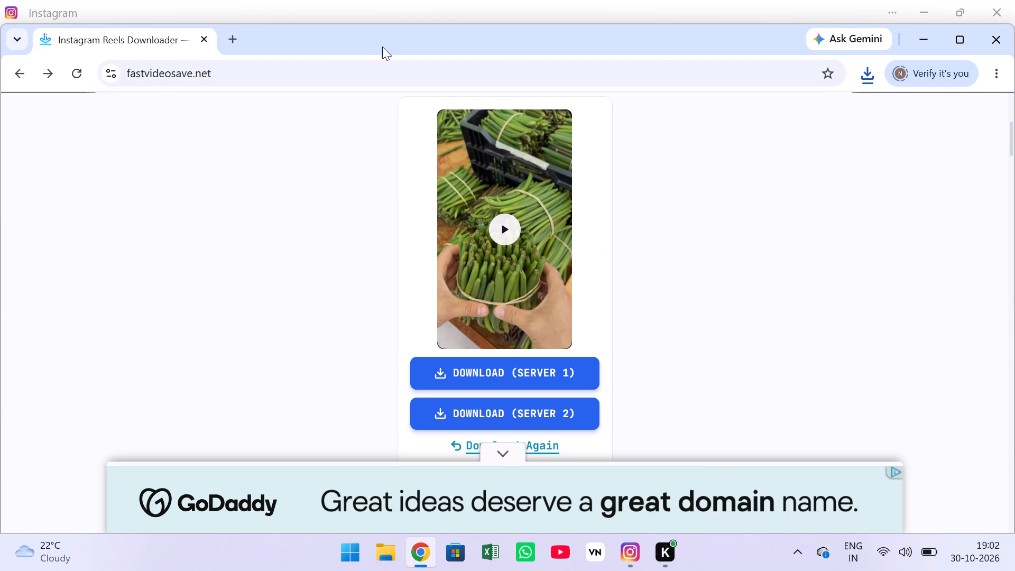
In a new tab, search Google for "mp4 to mp3 converter" and open CloudConvert's MP4 to MP3 page.
{"action": "left_click", "coordinate": [226, 36]}
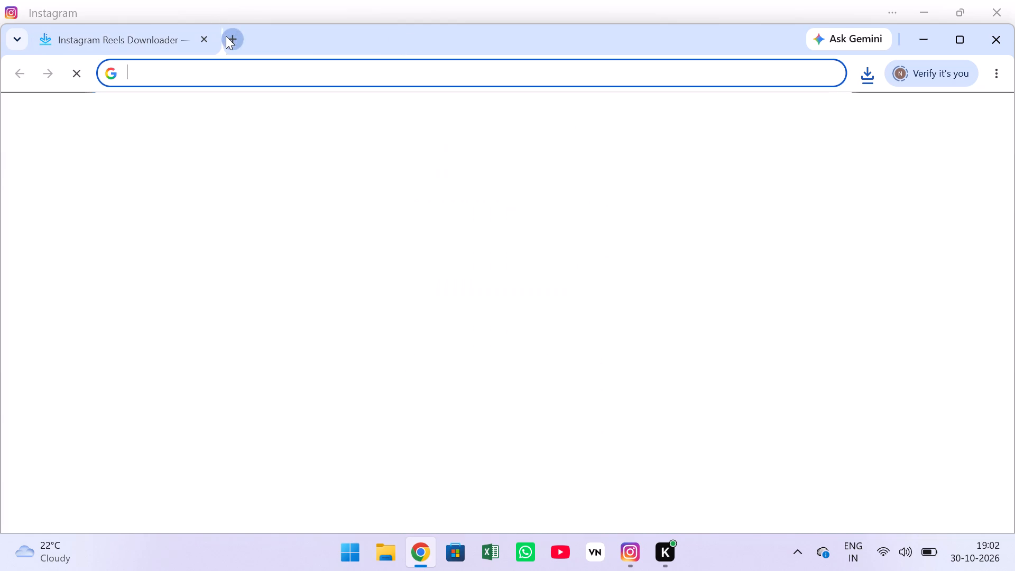
{"action": "left_click", "coordinate": [328, 311]}
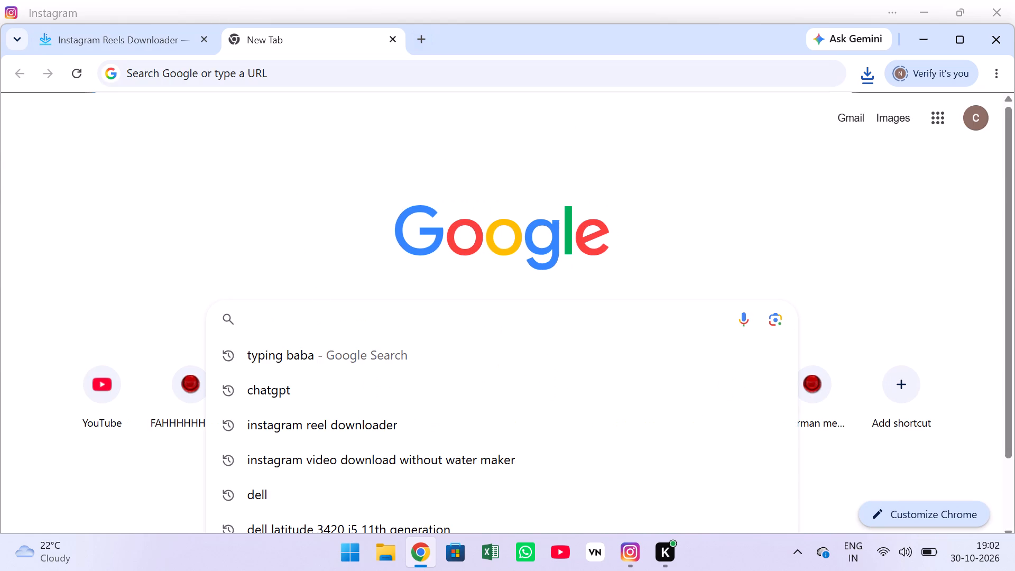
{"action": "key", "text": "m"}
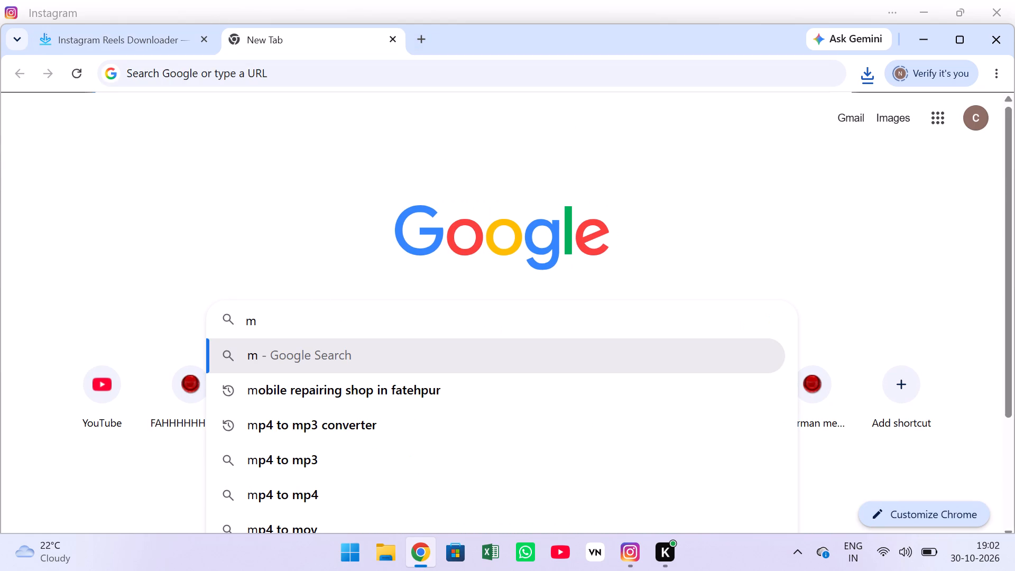
{"action": "left_click", "coordinate": [380, 421]}
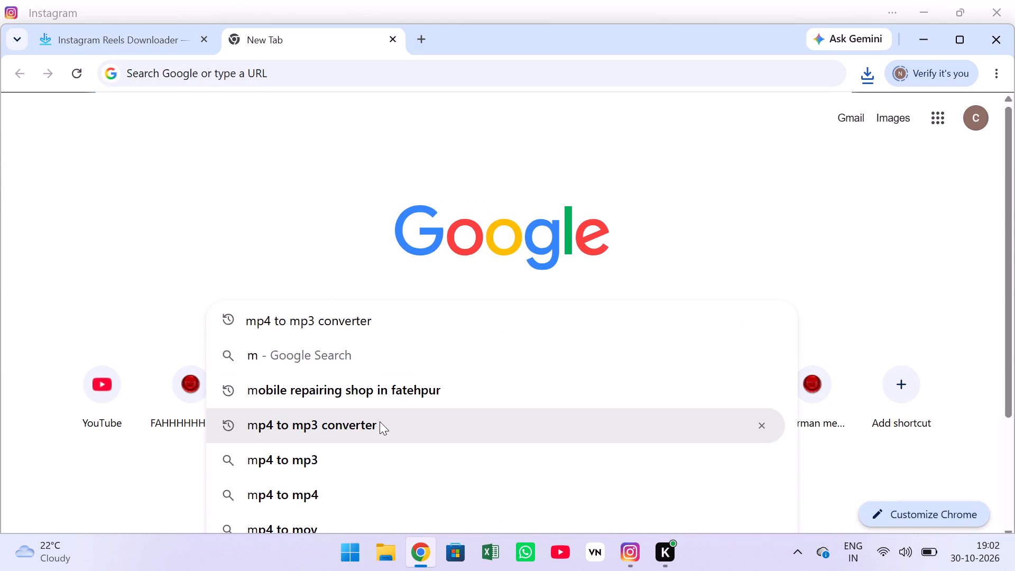
{"action": "left_click", "coordinate": [150, 270]}
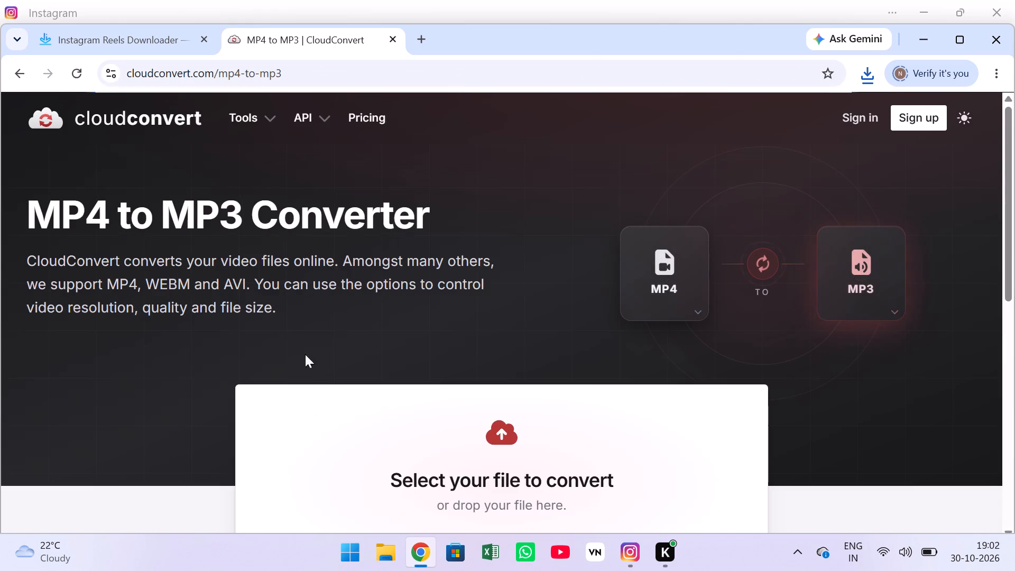
Open the file chooser on the MP4 to MP3 converter to select a file to convert.
{"action": "scroll", "coordinate": [321, 374], "scroll_direction": "down", "scroll_amount": 4}
{"action": "scroll", "coordinate": [321, 374], "scroll_direction": "up", "scroll_amount": 1}
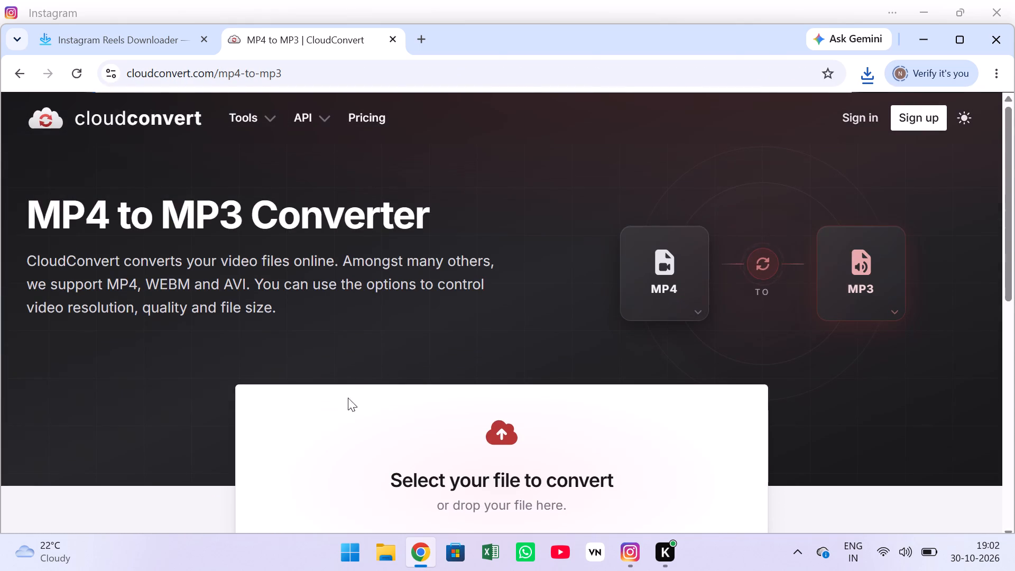
{"action": "scroll", "coordinate": [454, 529], "scroll_direction": "down", "scroll_amount": 1}
{"action": "double_click", "coordinate": [502, 399]}
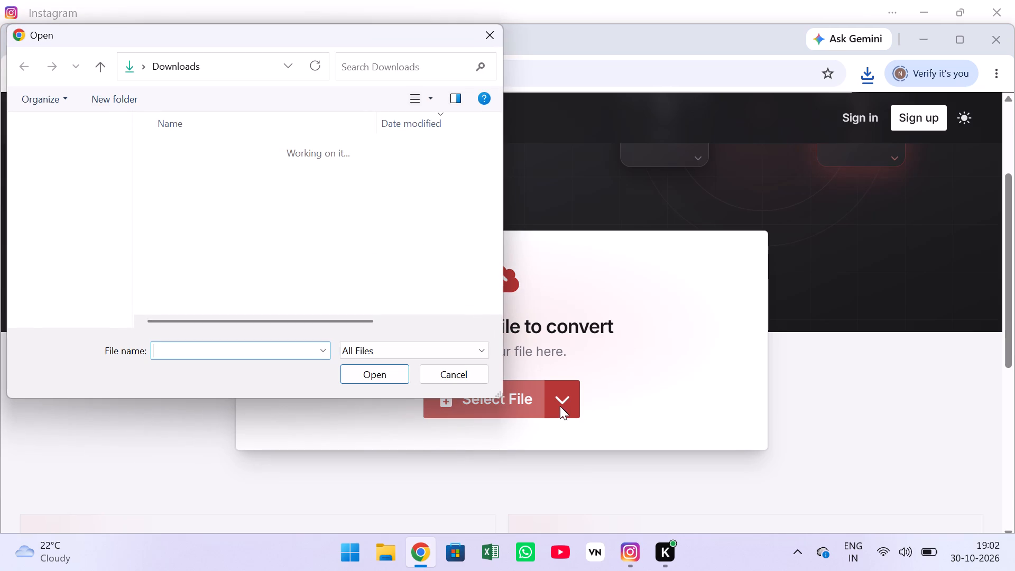
Load Video-32344.mp4 from Downloads into the converter and convert it to MP3.
{"action": "double_click", "coordinate": [200, 173]}
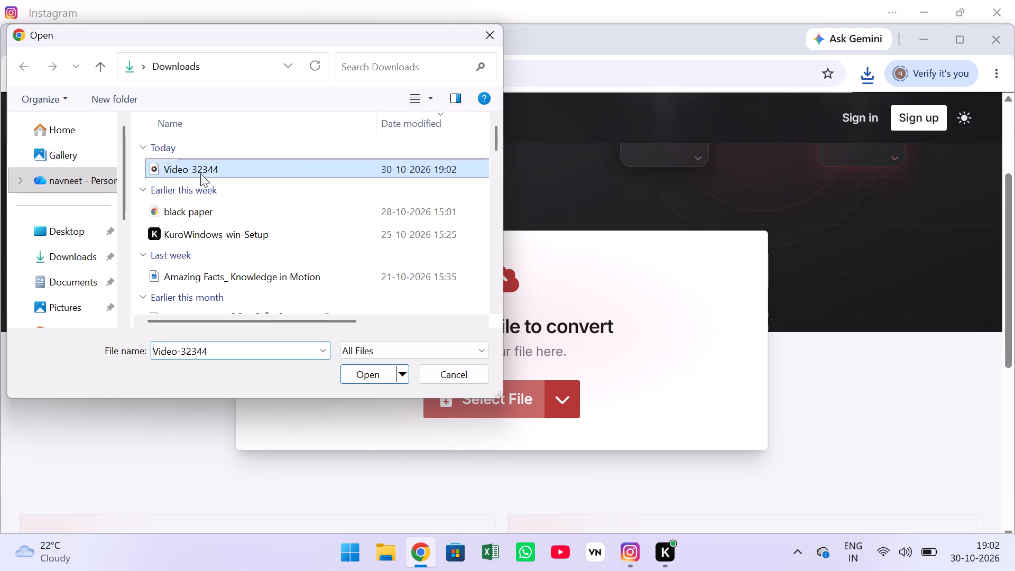
{"action": "scroll", "coordinate": [387, 336], "scroll_direction": "down", "scroll_amount": 1}
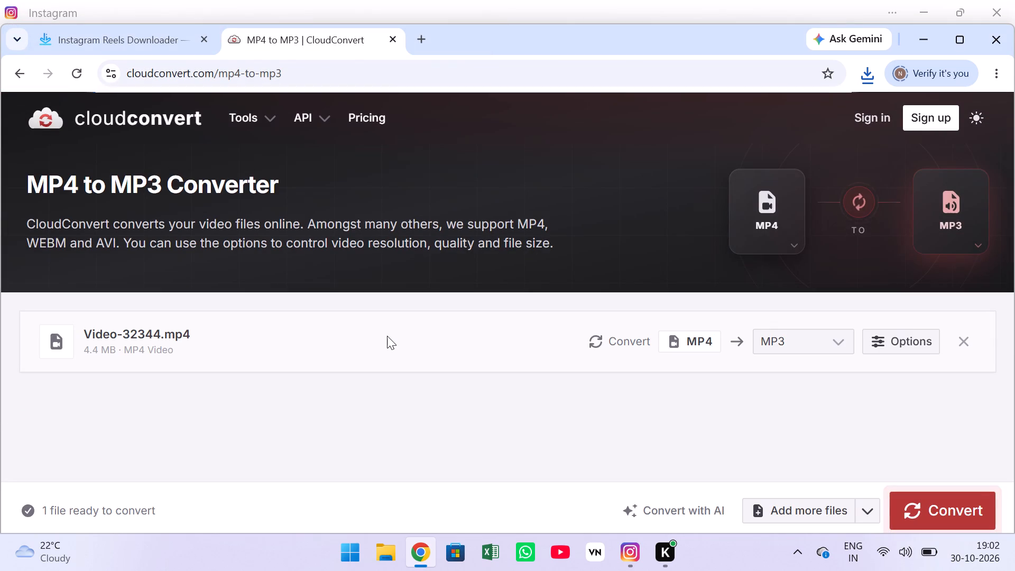
{"action": "scroll", "coordinate": [387, 336], "scroll_direction": "down", "scroll_amount": 1}
{"action": "left_click", "coordinate": [925, 513]}
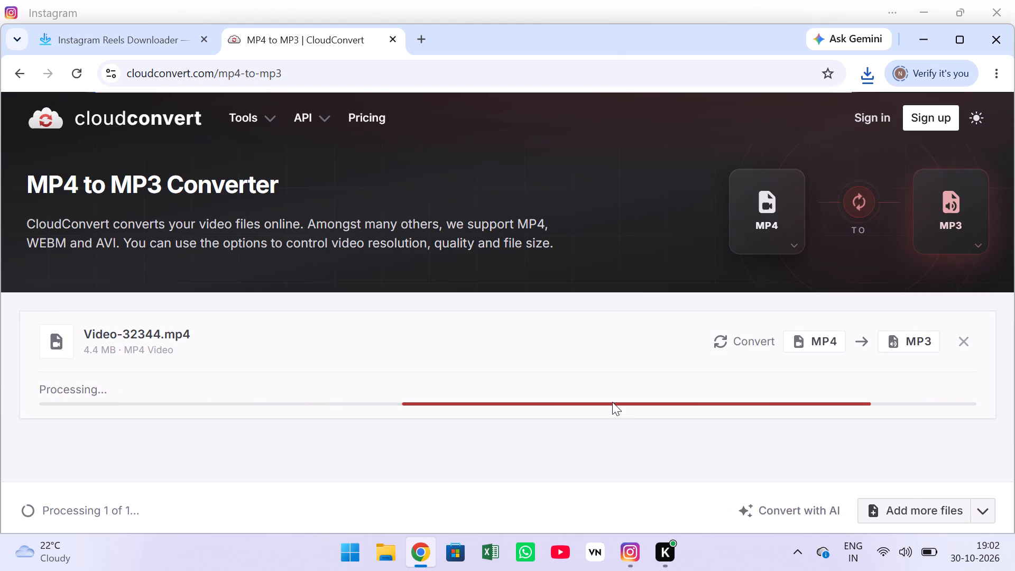
{"action": "scroll", "coordinate": [612, 402], "scroll_direction": "down", "scroll_amount": 1}
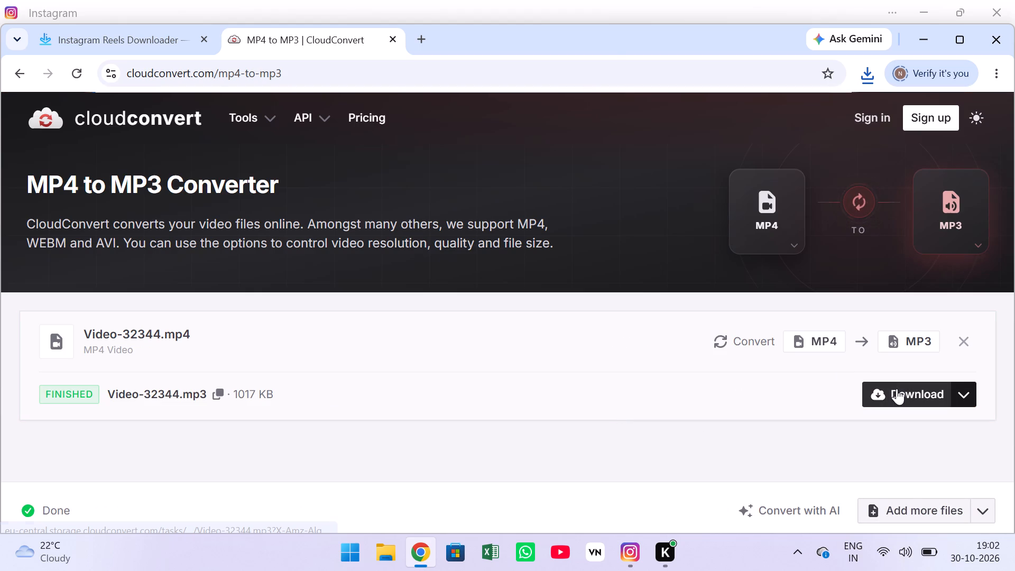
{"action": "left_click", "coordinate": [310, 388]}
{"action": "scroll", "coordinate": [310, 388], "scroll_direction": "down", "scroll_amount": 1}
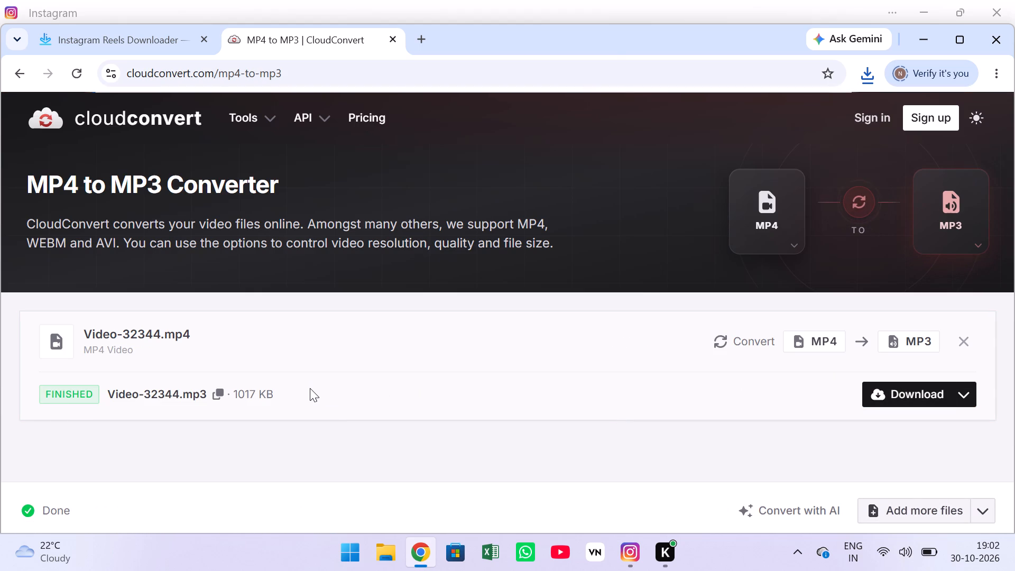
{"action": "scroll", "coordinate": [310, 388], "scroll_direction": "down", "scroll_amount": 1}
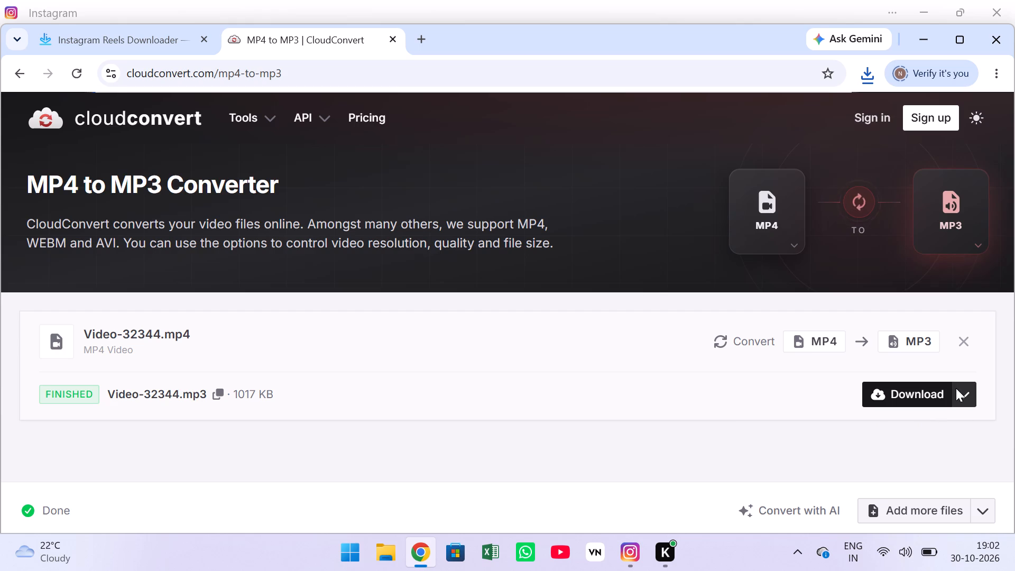
Preview the converted Video-32344.mp3 on the converter page, playing it briefly and pausing it.
{"action": "left_click", "coordinate": [956, 388]}
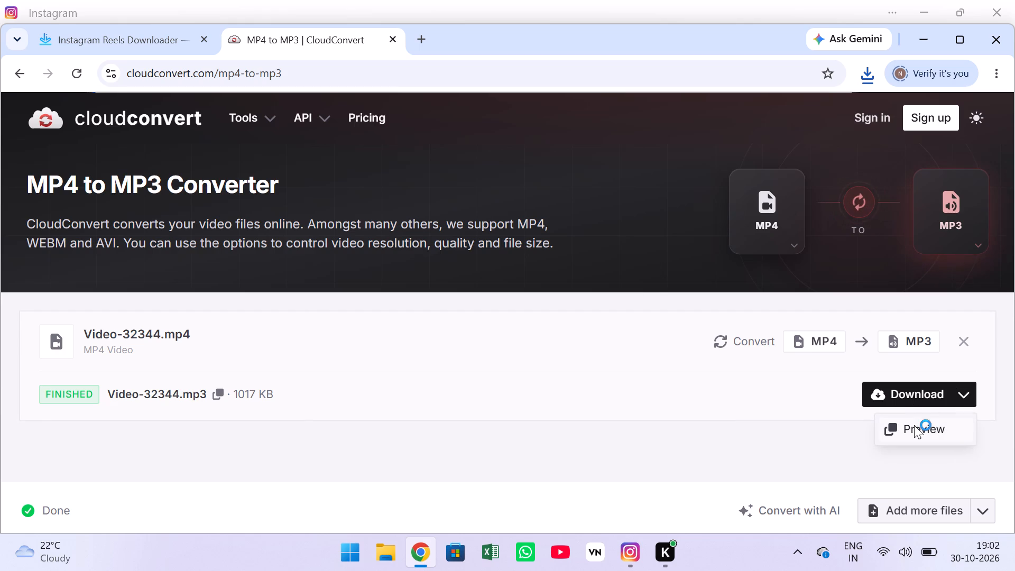
{"action": "left_click", "coordinate": [914, 425]}
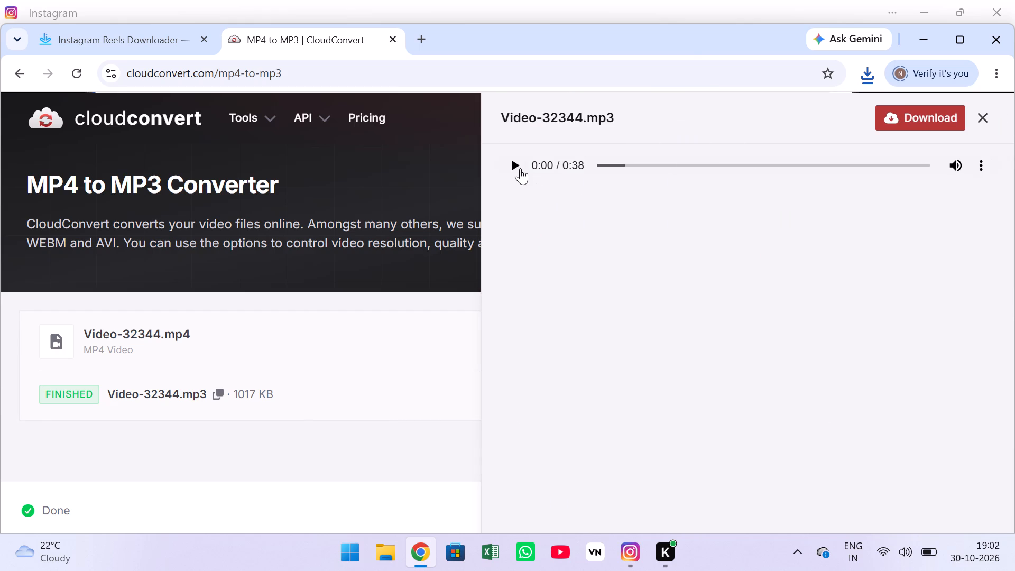
{"action": "left_click", "coordinate": [518, 166]}
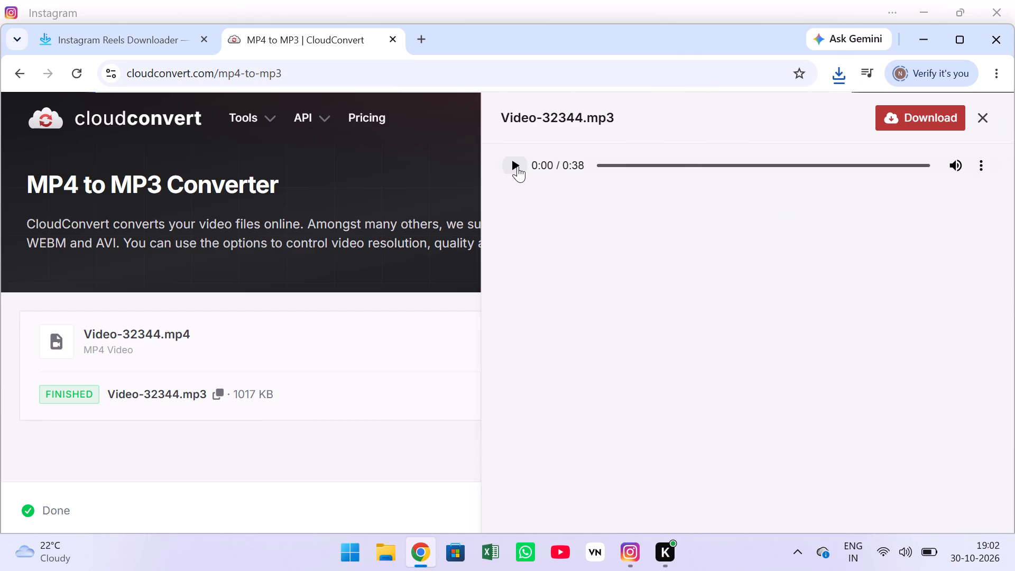
{"action": "left_click", "coordinate": [514, 163]}
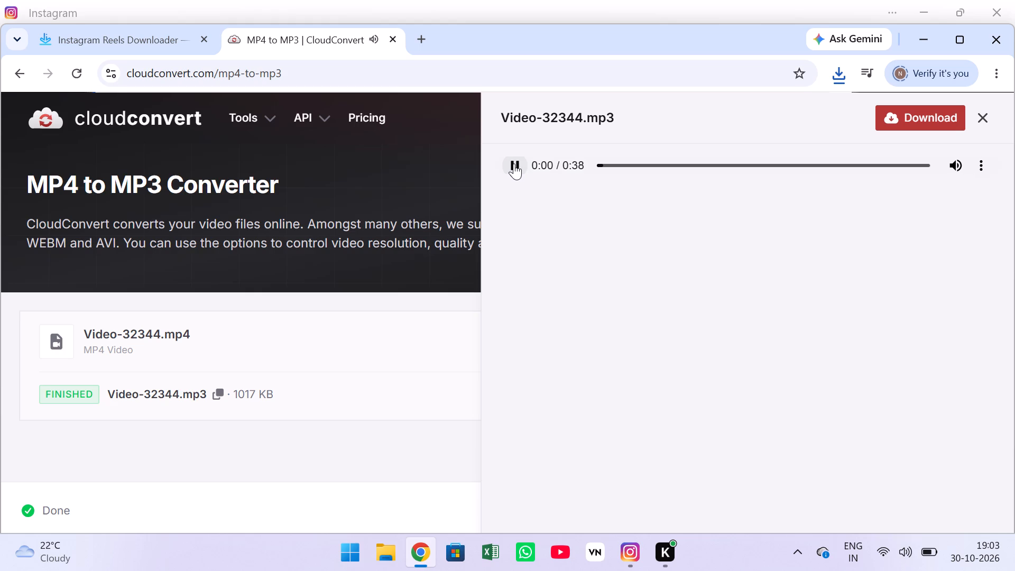
{"action": "left_click", "coordinate": [514, 163]}
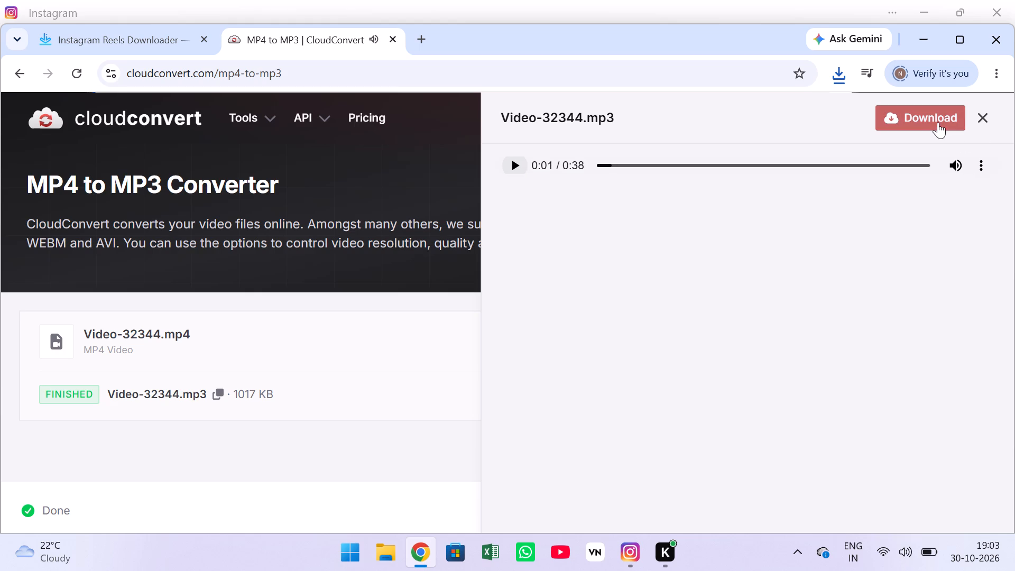
Download the converted Video-32344.mp3 and close the browser window.
{"action": "left_click", "coordinate": [938, 122]}
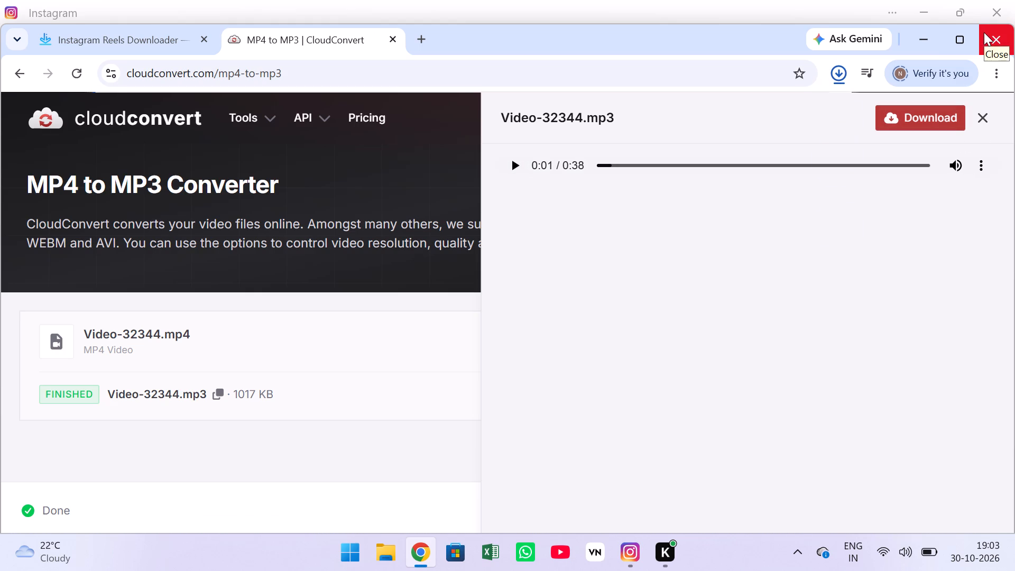
{"action": "left_click", "coordinate": [1000, 43]}
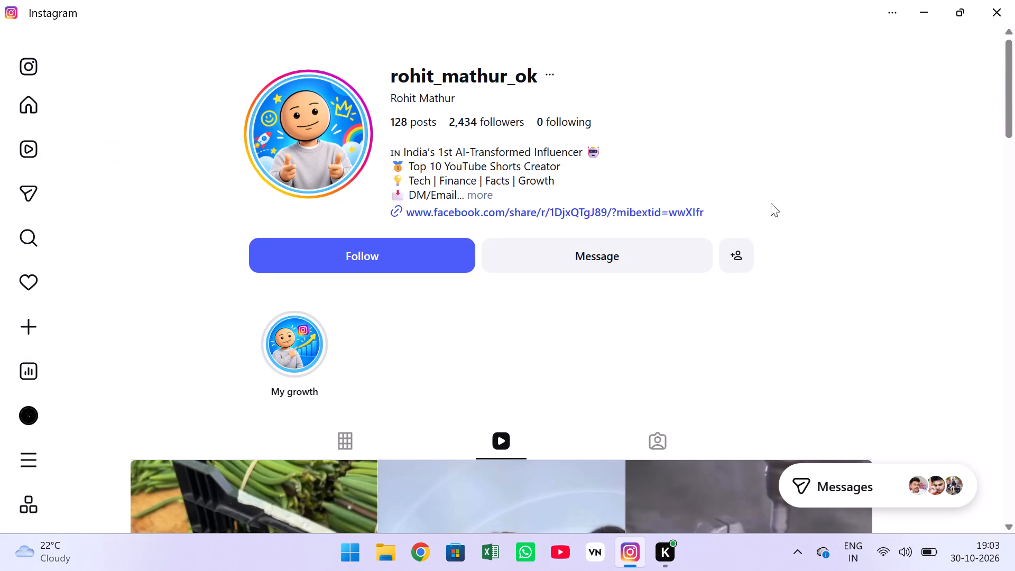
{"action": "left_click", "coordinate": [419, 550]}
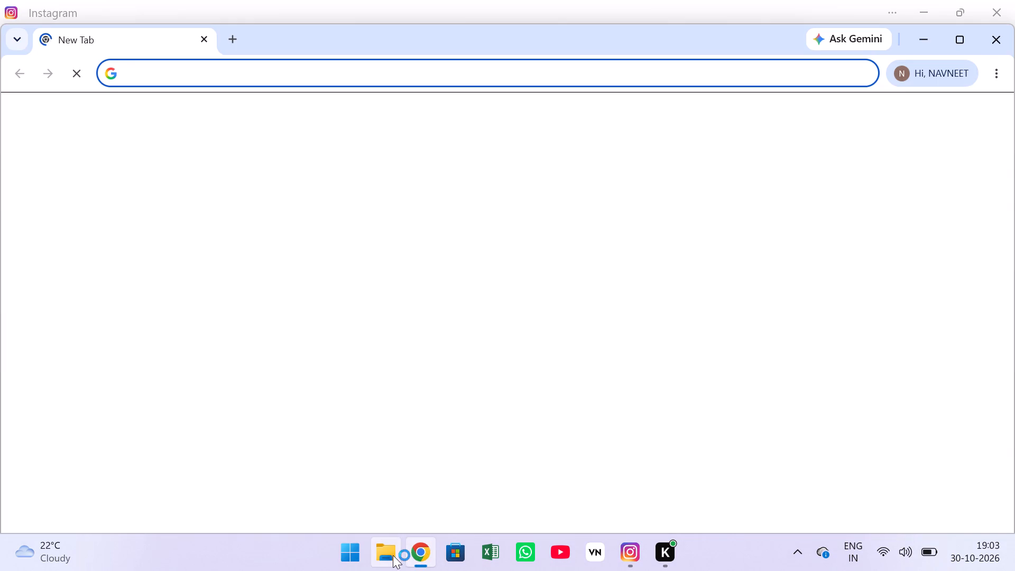
Switch to File Explorer and check the Video-32344 MP3 file in Downloads by playing it, closing the player when done.
{"action": "left_click", "coordinate": [393, 555]}
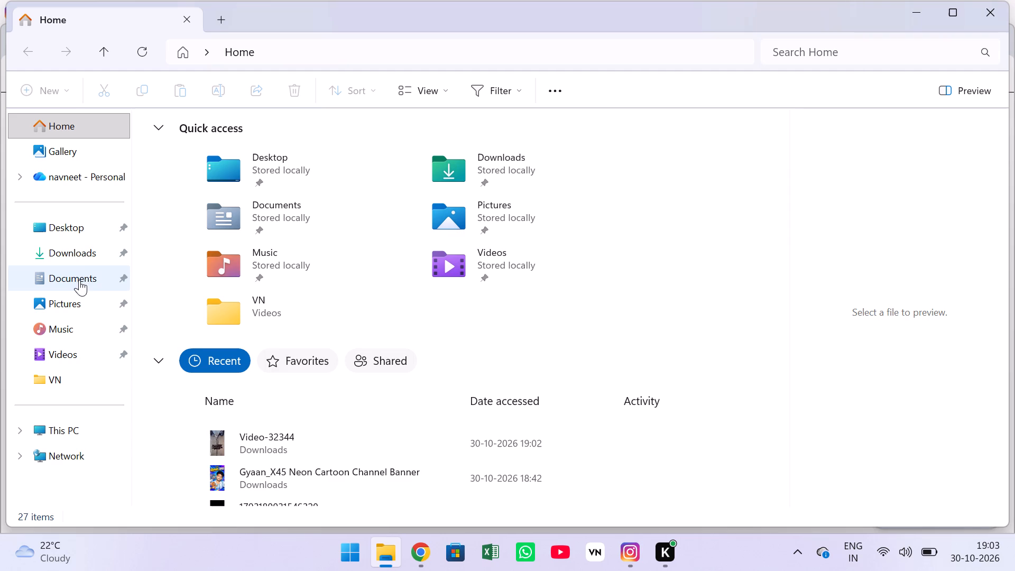
{"action": "left_click", "coordinate": [83, 251]}
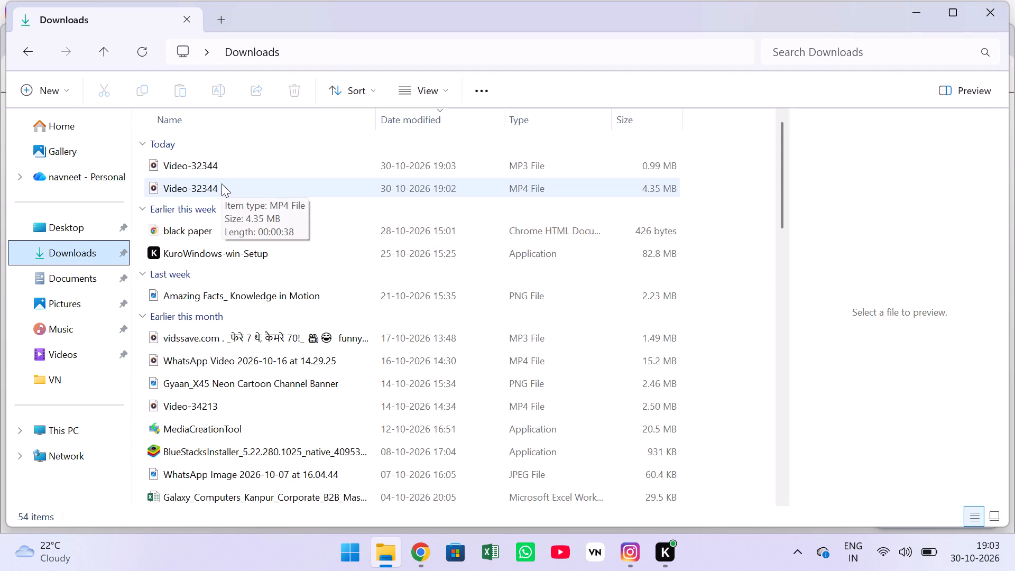
{"action": "double_click", "coordinate": [214, 167]}
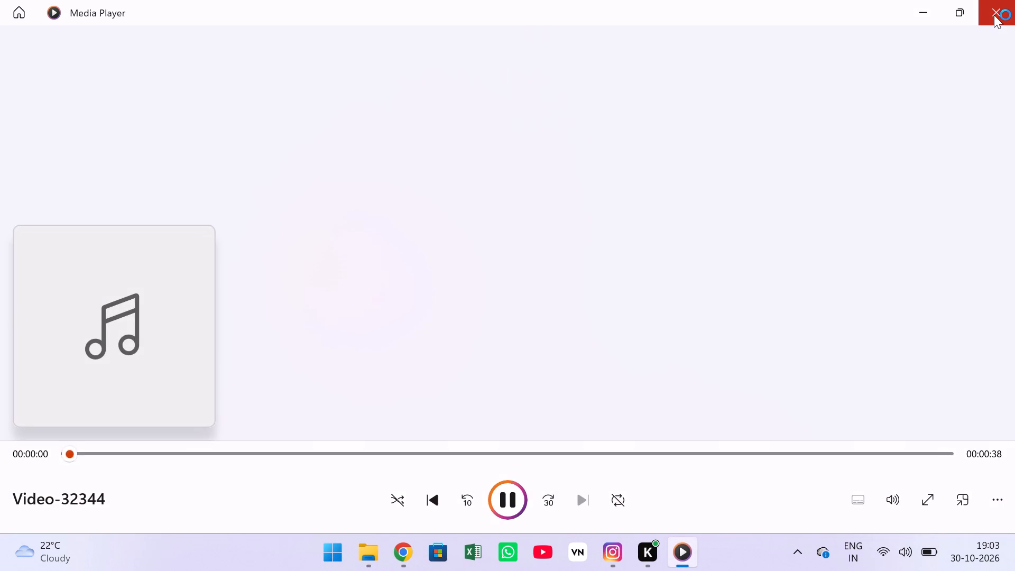
{"action": "left_click", "coordinate": [994, 15]}
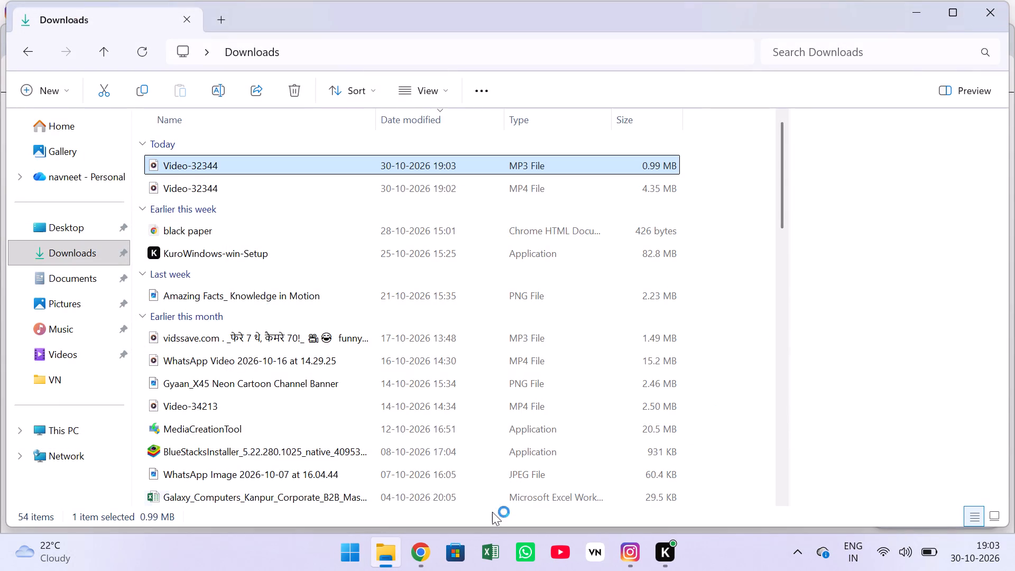
Switch to Chrome with a new tab page.
{"action": "left_click", "coordinate": [421, 546]}
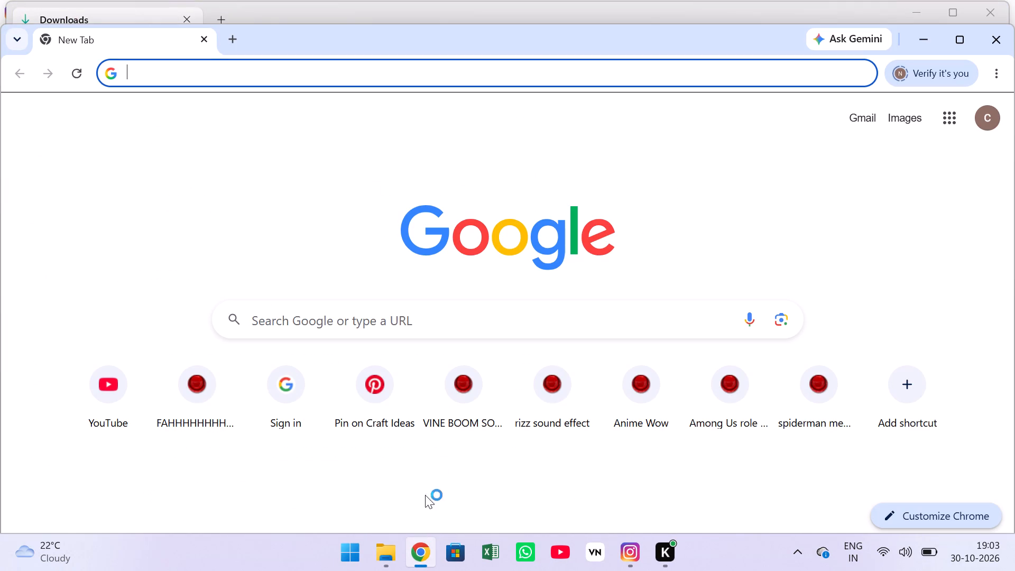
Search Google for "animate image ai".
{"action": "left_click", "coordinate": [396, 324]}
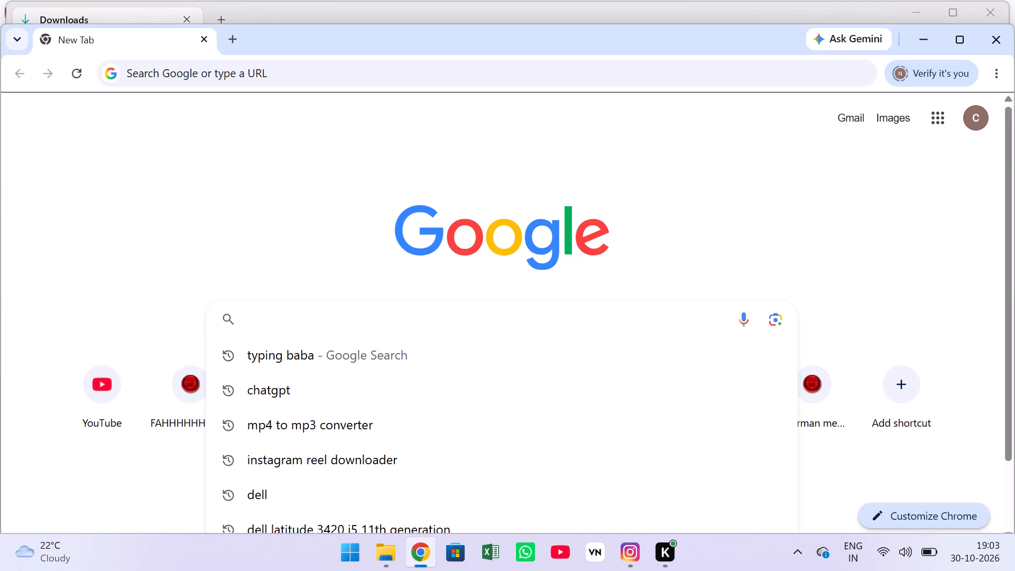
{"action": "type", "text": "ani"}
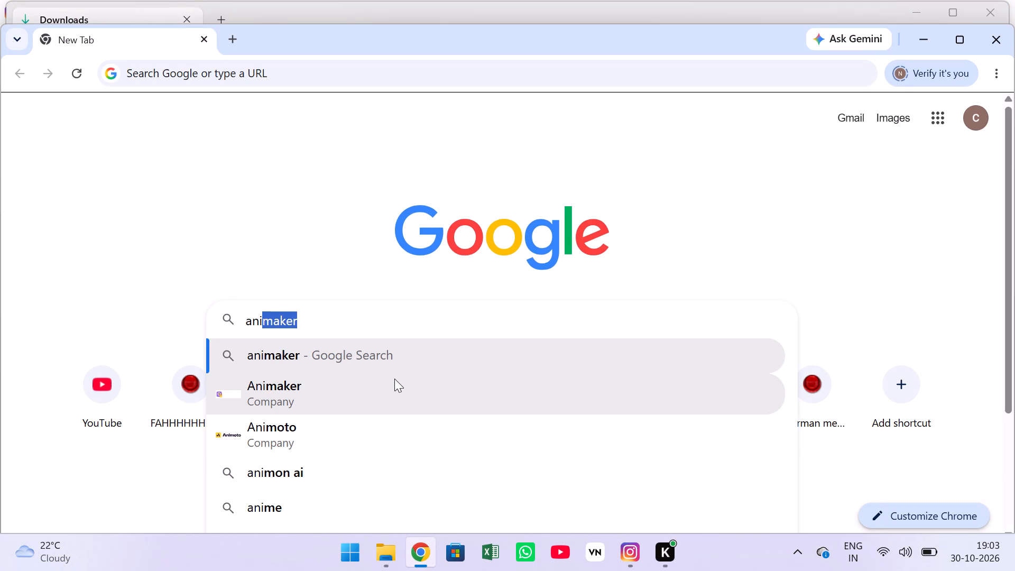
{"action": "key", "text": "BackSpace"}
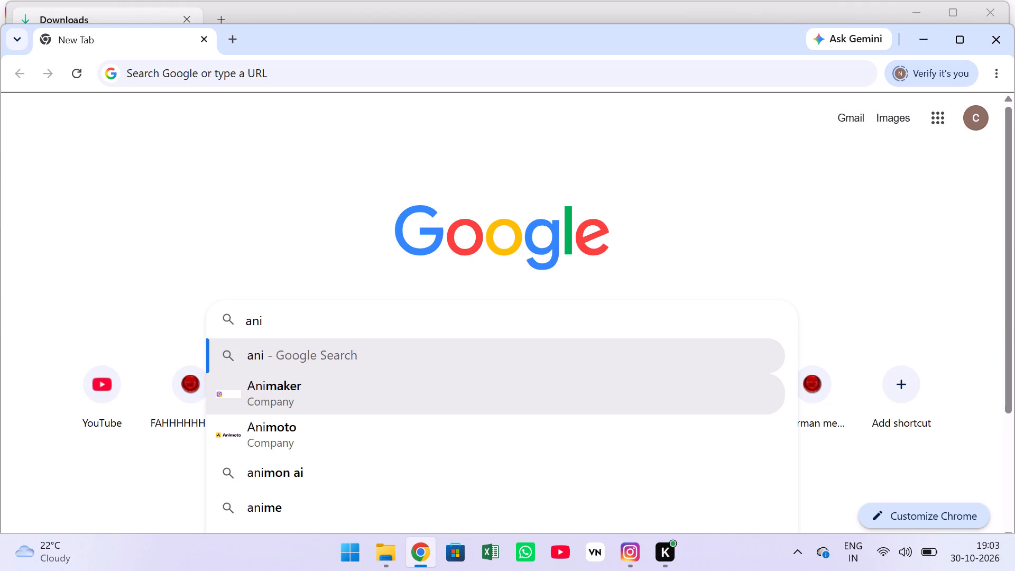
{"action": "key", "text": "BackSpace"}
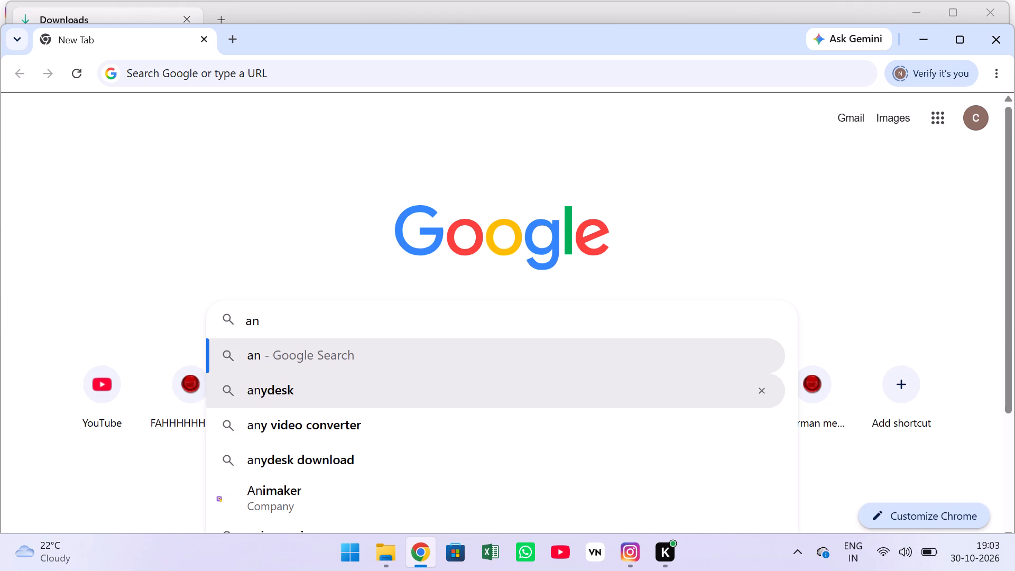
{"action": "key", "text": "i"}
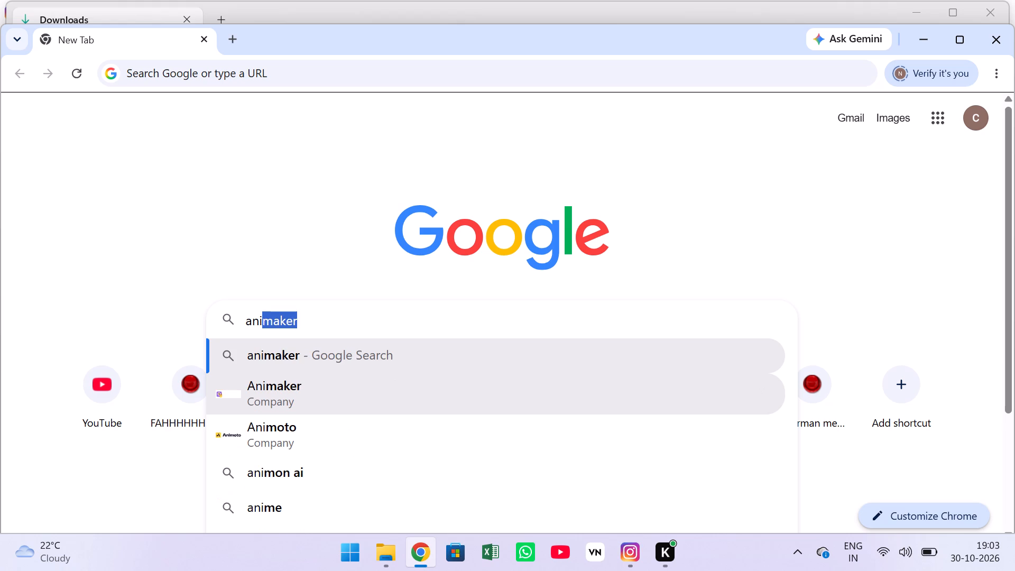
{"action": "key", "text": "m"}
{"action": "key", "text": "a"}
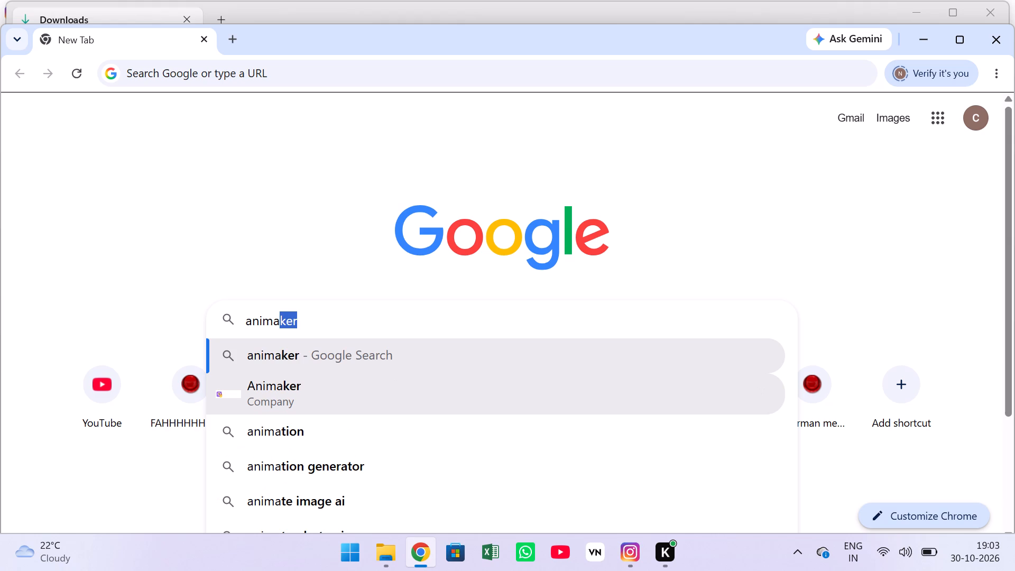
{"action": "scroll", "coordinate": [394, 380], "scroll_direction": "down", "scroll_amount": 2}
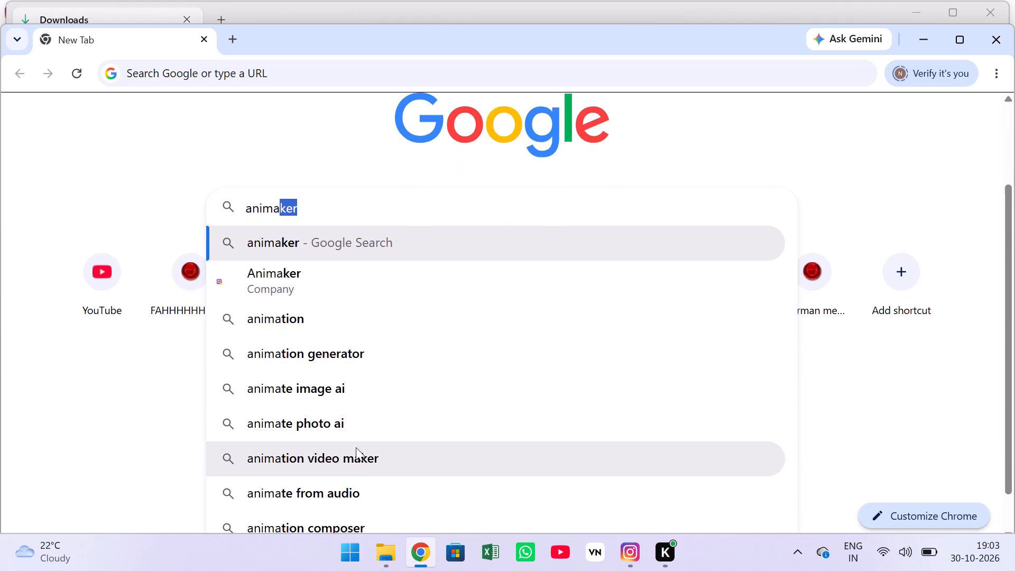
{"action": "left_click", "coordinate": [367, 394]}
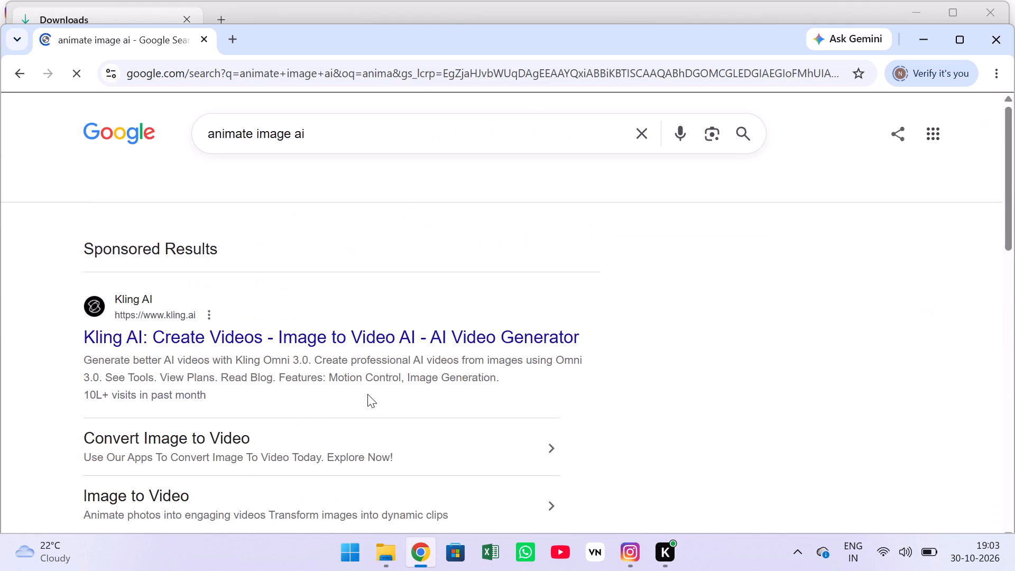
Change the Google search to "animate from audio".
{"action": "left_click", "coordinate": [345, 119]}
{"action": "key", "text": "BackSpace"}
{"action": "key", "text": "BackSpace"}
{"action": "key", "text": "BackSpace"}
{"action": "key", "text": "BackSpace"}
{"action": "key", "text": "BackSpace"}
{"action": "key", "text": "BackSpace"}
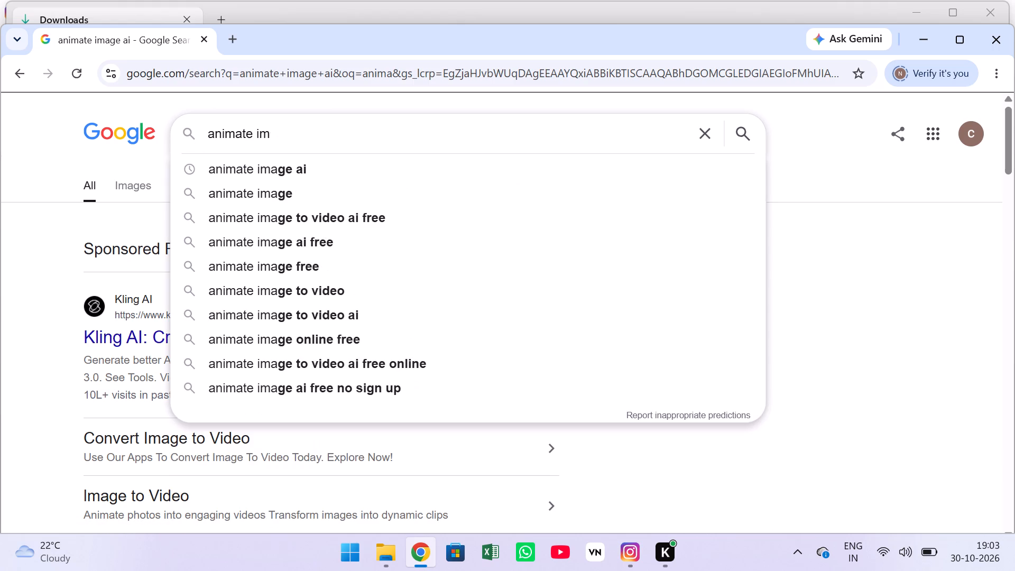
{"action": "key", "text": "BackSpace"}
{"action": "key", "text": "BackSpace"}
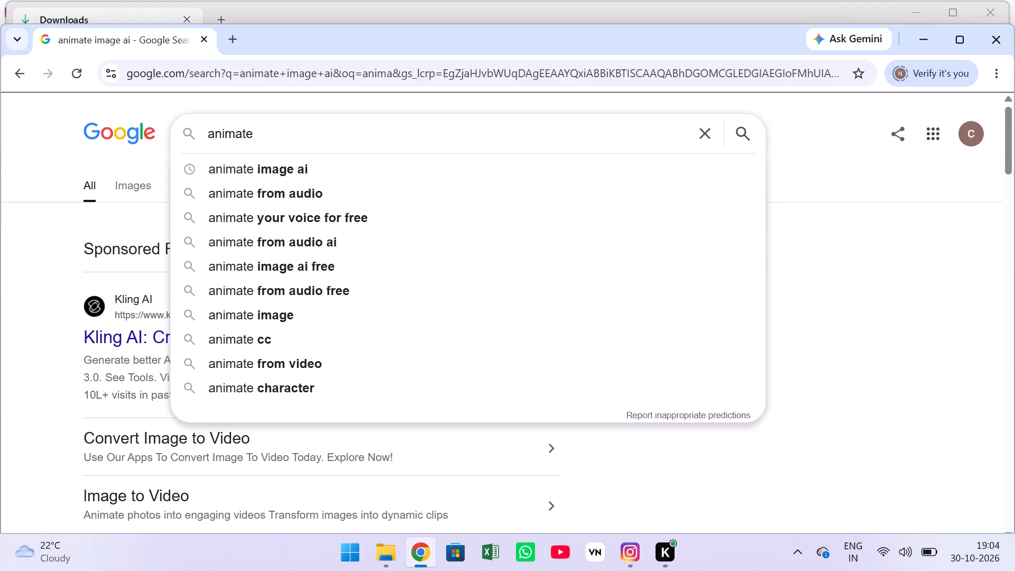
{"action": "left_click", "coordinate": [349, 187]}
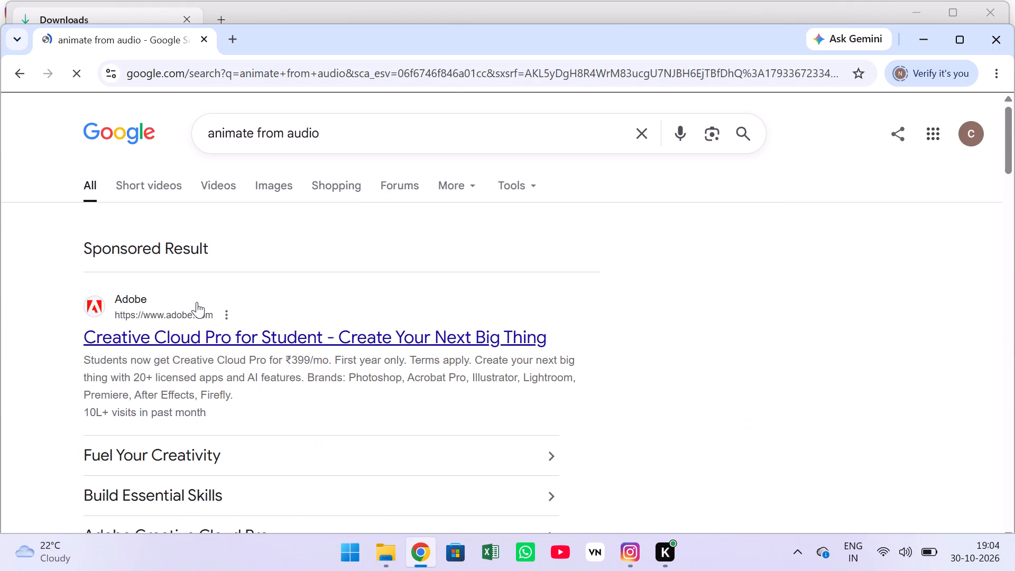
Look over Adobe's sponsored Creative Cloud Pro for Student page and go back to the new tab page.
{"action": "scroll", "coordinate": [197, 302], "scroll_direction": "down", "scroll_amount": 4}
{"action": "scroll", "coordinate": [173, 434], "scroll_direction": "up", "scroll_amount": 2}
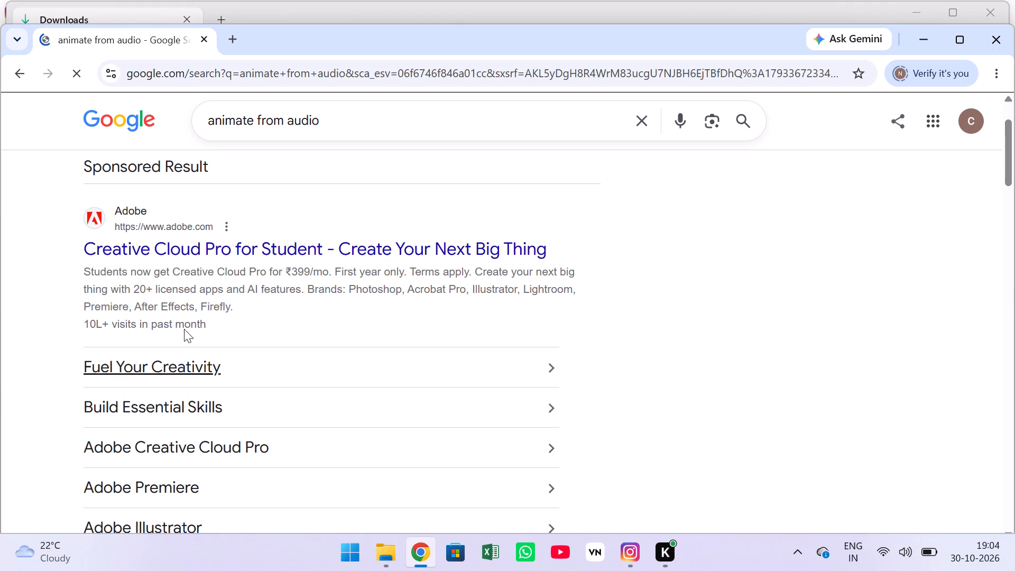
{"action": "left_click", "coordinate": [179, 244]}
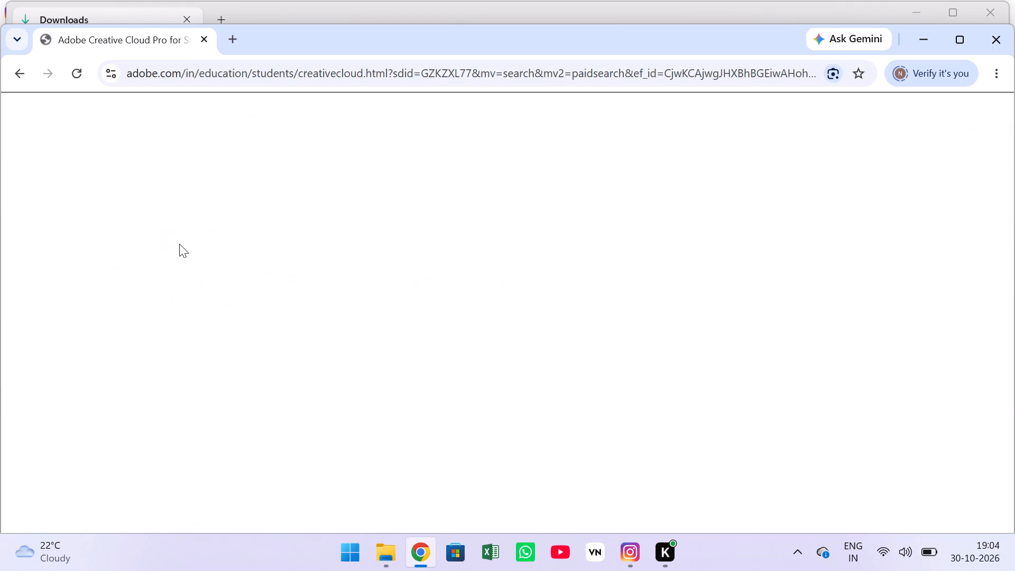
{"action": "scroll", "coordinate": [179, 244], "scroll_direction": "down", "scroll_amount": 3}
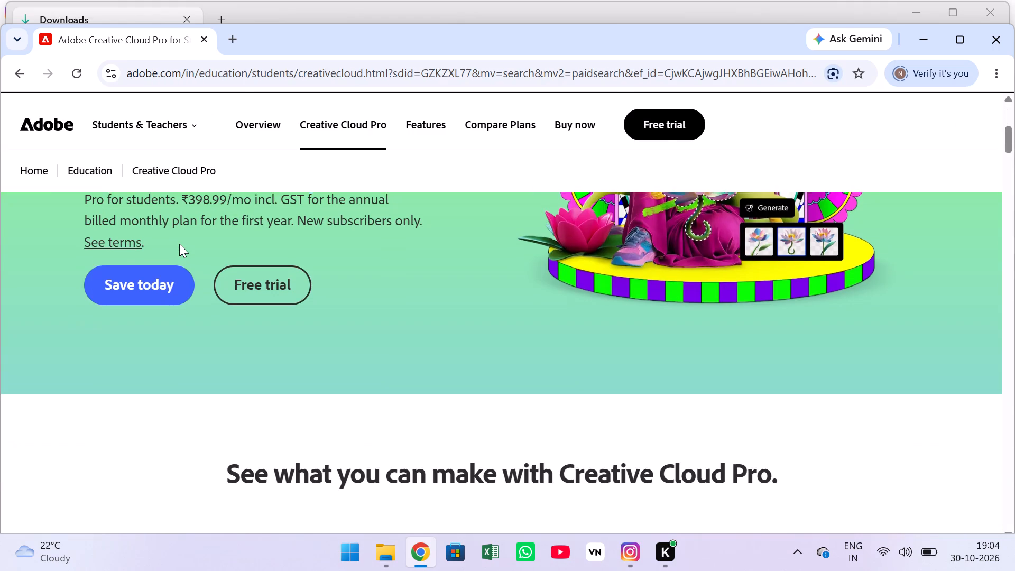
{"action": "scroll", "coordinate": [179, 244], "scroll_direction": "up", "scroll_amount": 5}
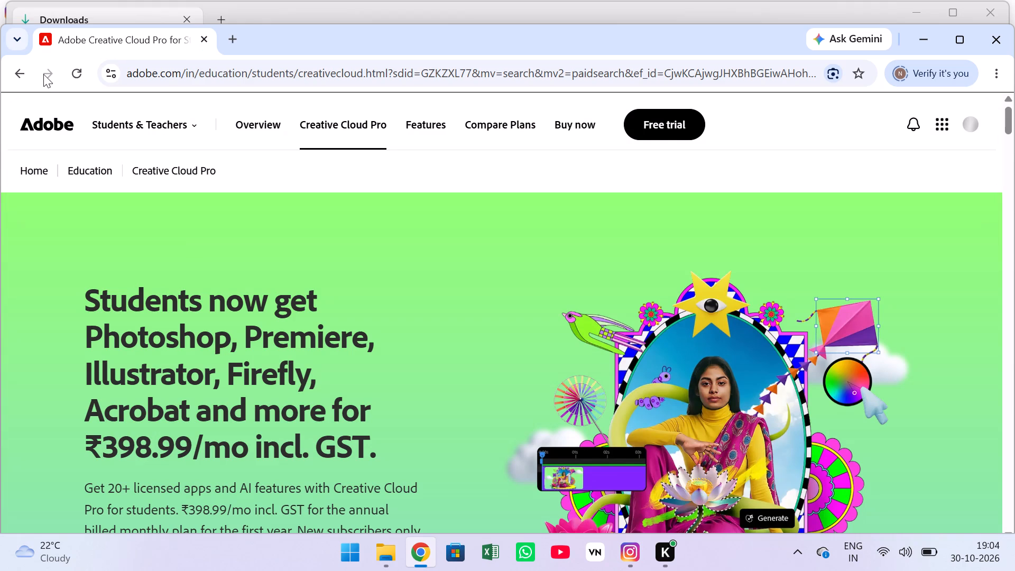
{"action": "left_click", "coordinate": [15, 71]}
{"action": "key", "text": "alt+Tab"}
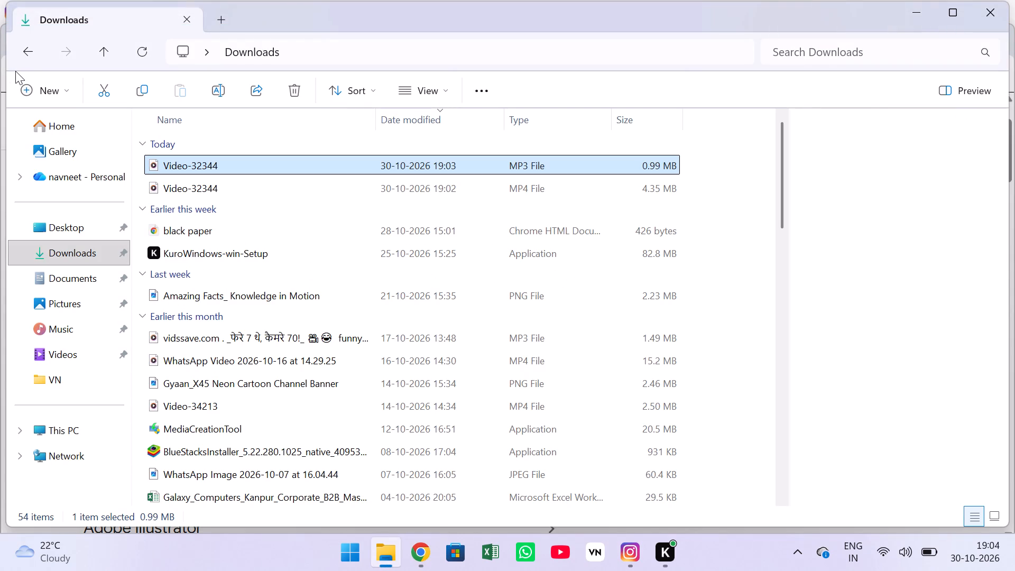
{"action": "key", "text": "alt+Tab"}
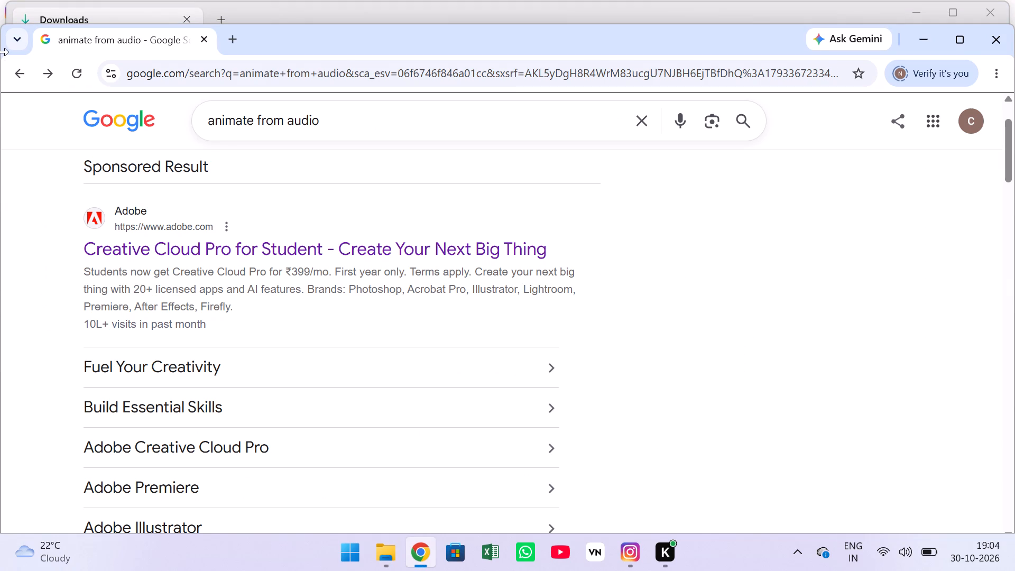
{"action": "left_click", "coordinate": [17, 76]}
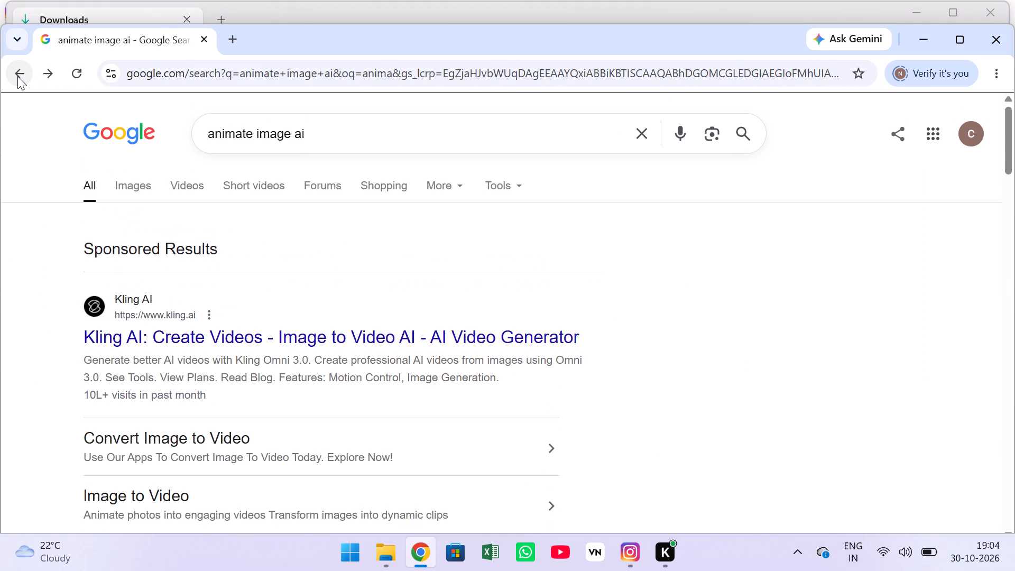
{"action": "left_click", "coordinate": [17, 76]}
Search Google for "animate from audio" and open Adobe's "Animate your voice for free" result.
{"action": "left_click", "coordinate": [308, 315]}
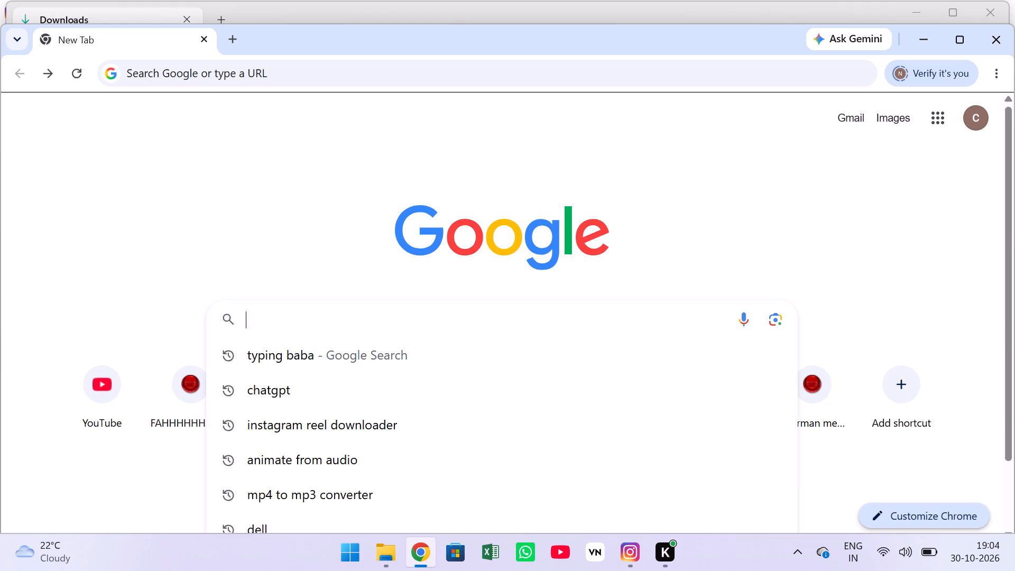
{"action": "type", "text": "ani"}
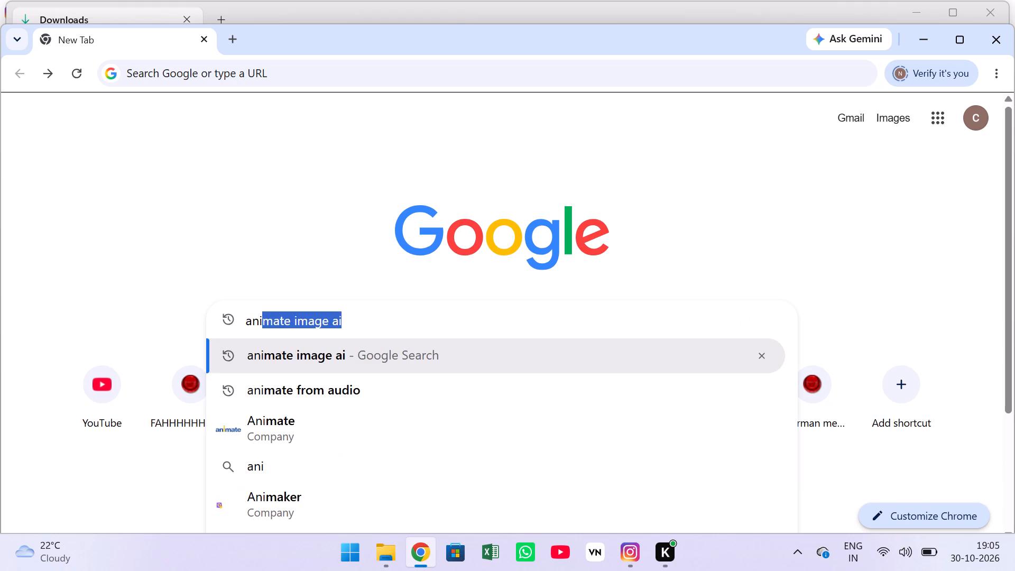
{"action": "type", "text": "met"}
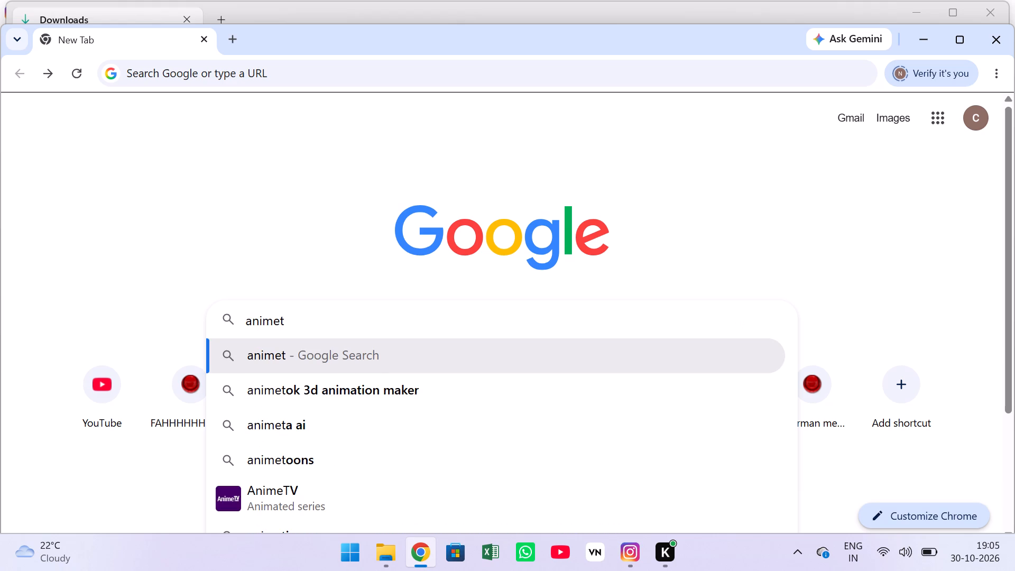
{"action": "key", "text": "space"}
{"action": "type", "text": "fro"}
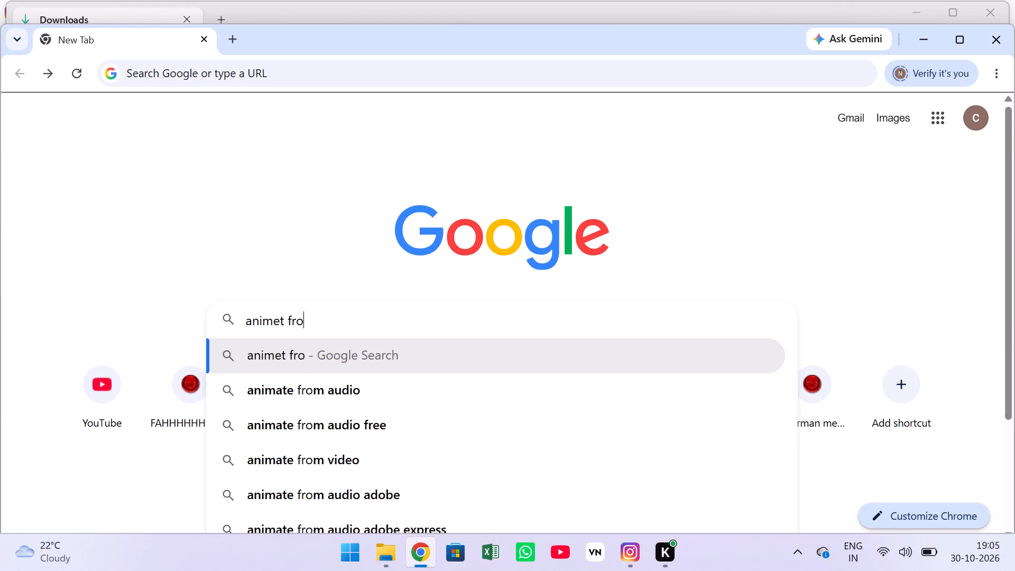
{"action": "left_click", "coordinate": [300, 386]}
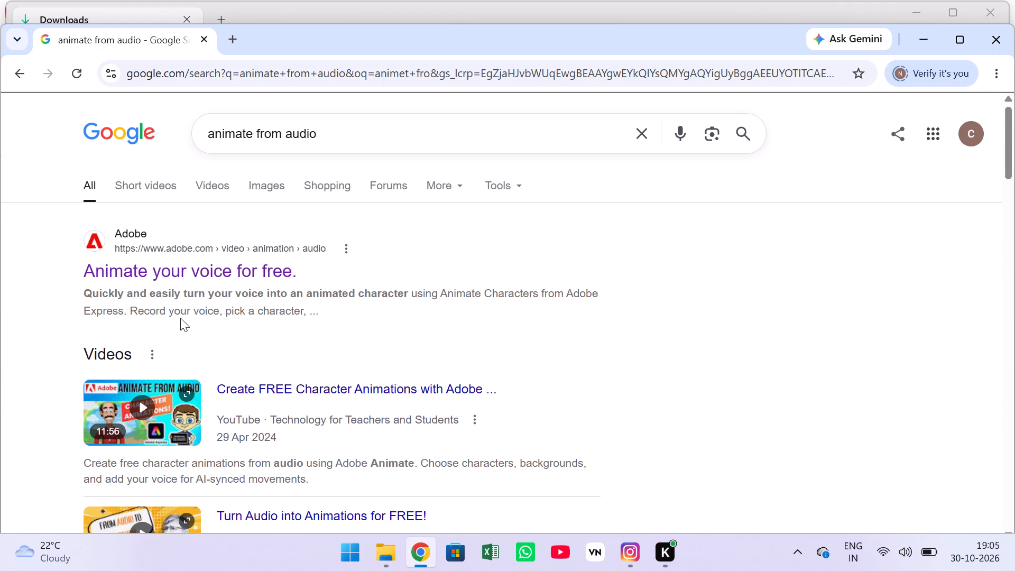
{"action": "left_click", "coordinate": [165, 273]}
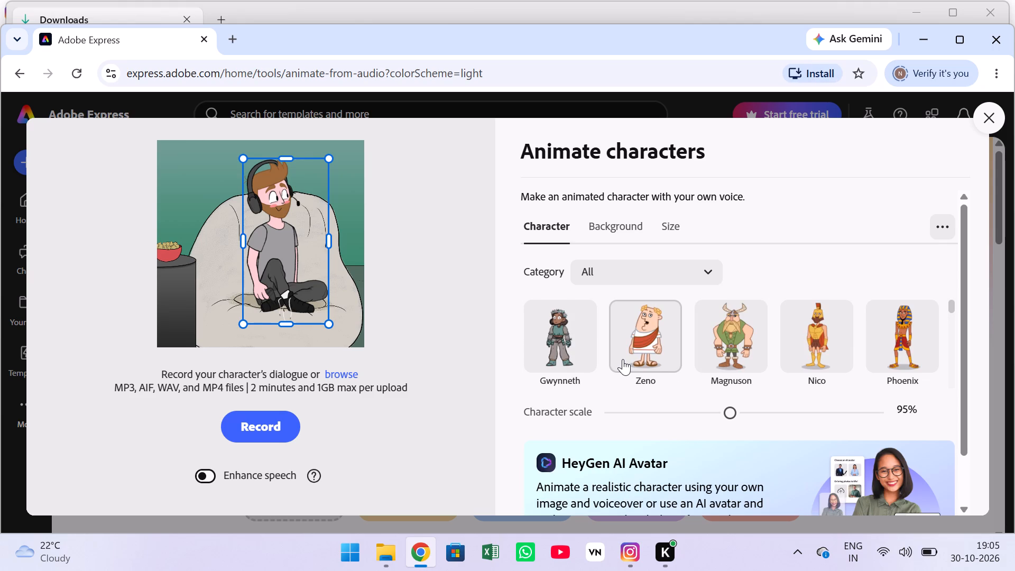
Upload the Video-32344 MP3 from Downloads as the character's dialogue in Animate characters.
{"action": "scroll", "coordinate": [623, 359], "scroll_direction": "up", "scroll_amount": 4}
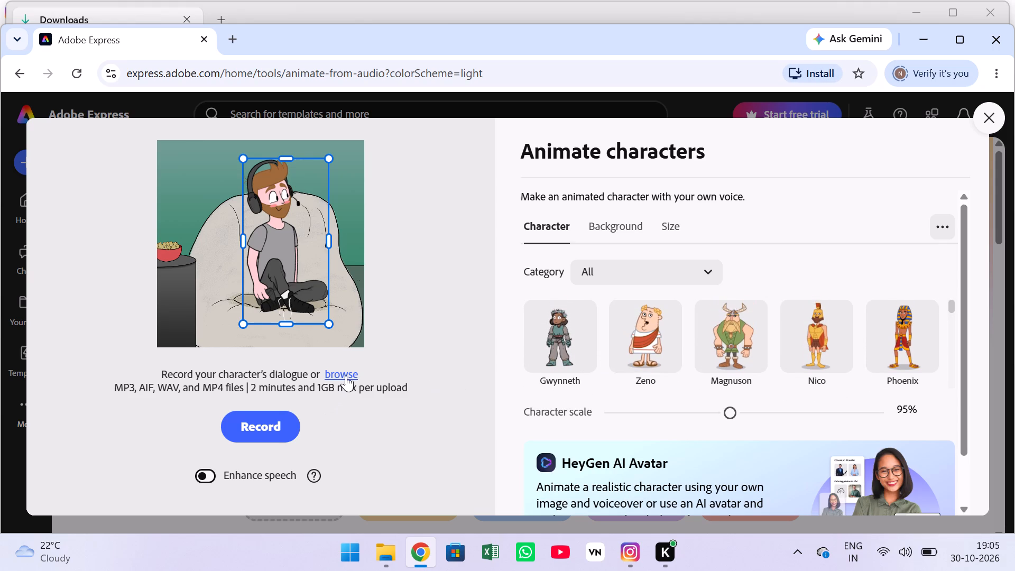
{"action": "left_click", "coordinate": [346, 375]}
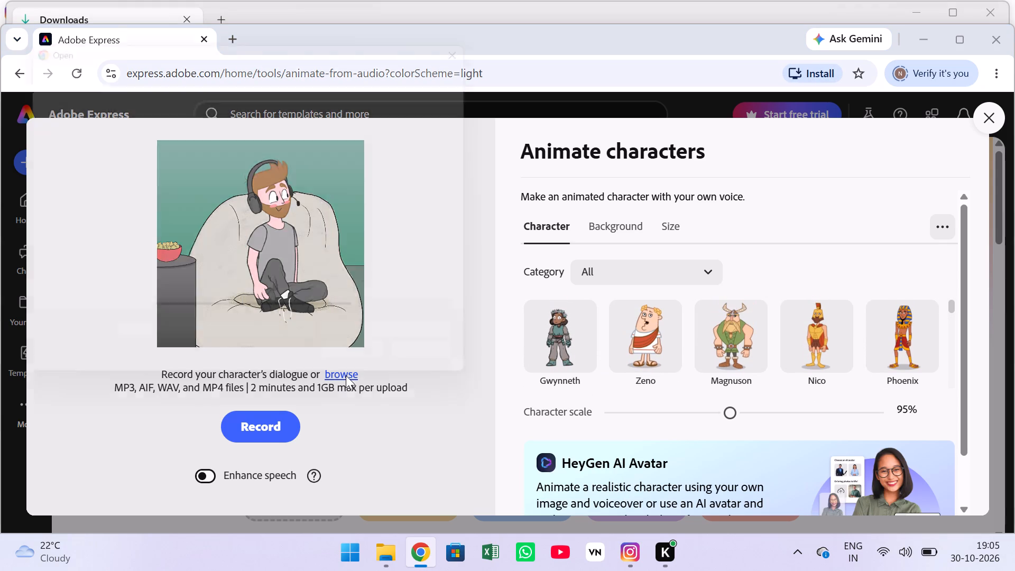
{"action": "double_click", "coordinate": [184, 177]}
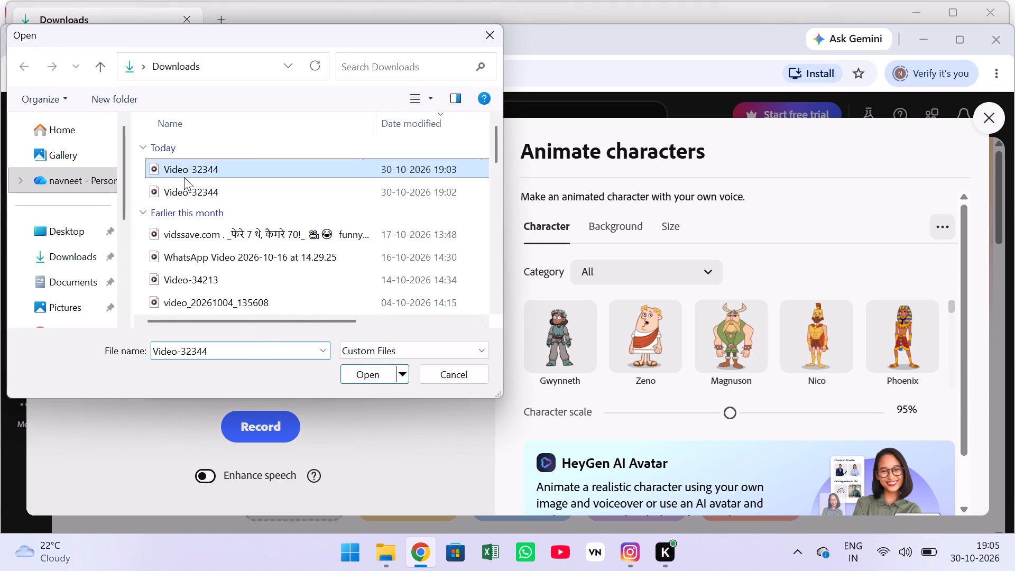
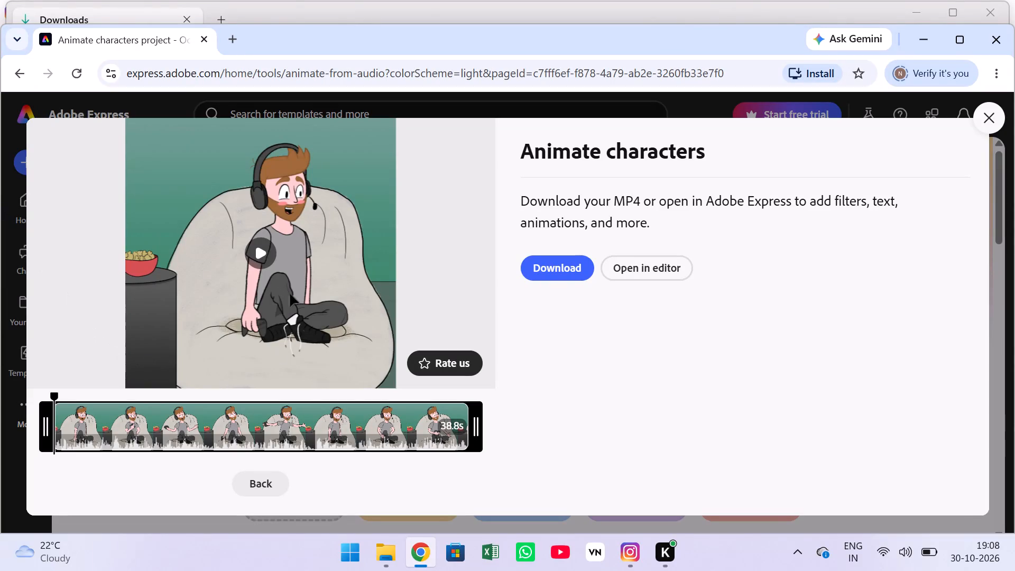
Preview the animated character, download it as an MP4 and check the Downloads folder.
{"action": "left_click", "coordinate": [274, 266]}
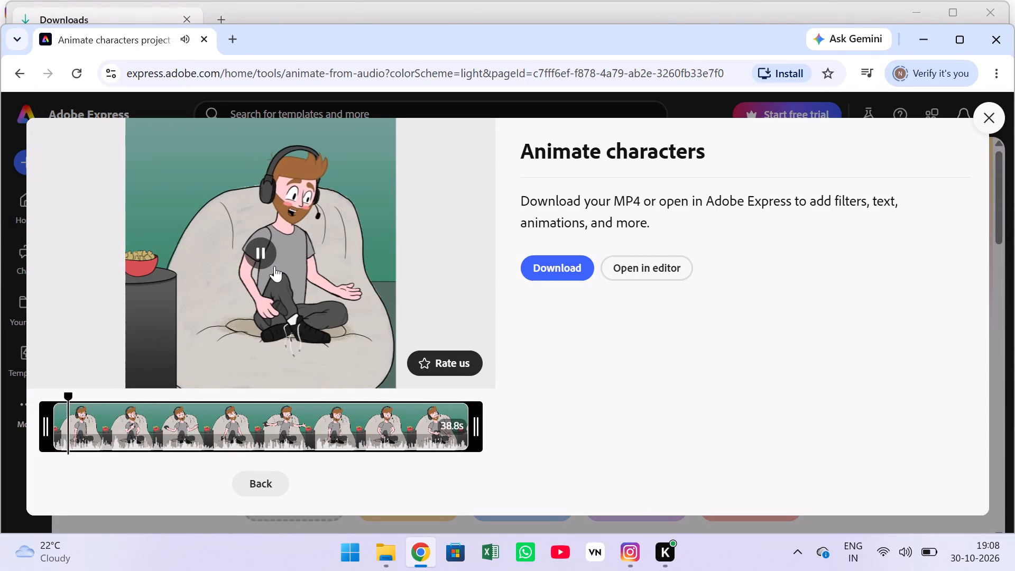
{"action": "left_click", "coordinate": [274, 266]}
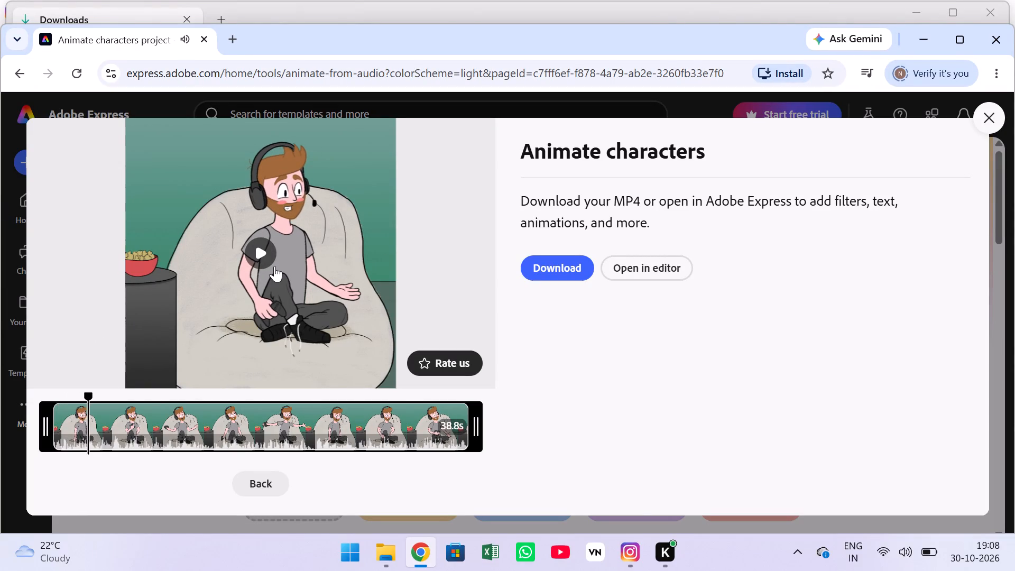
{"action": "left_click", "coordinate": [563, 255]}
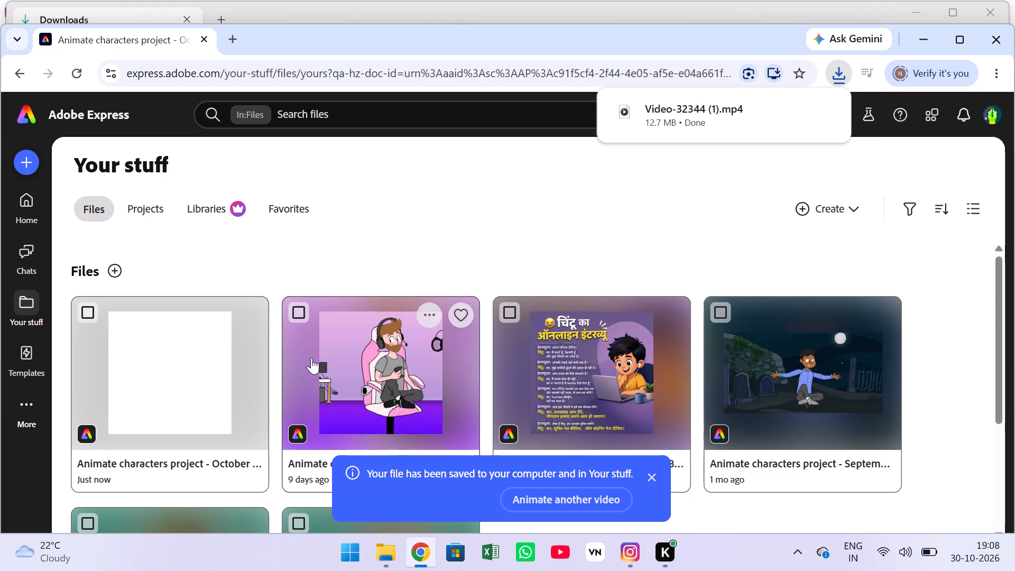
{"action": "left_click", "coordinate": [391, 554]}
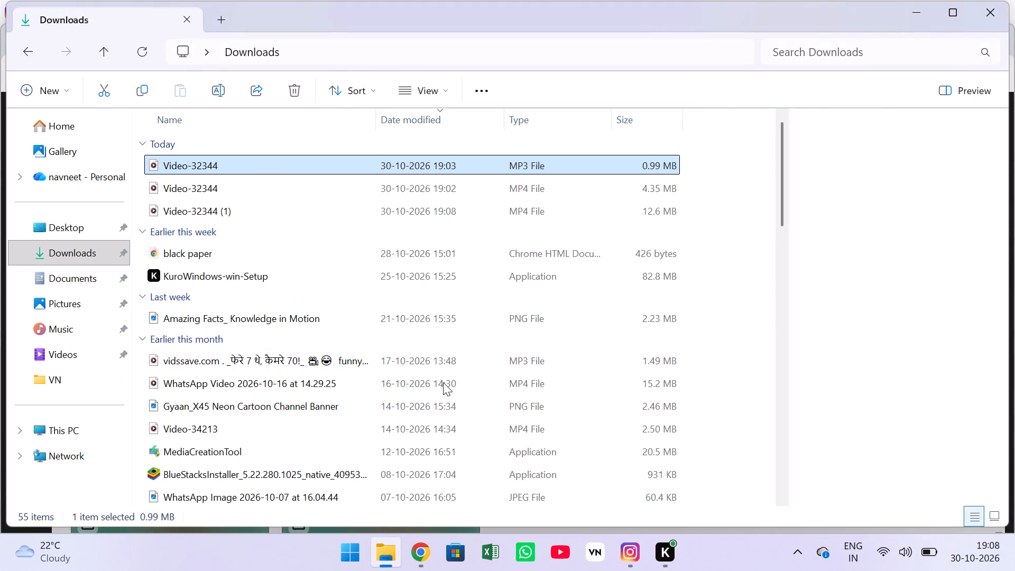
Switch to the VN video editor, start a new project and add the original Video-32344 MP4 as the main clip.
{"action": "left_click", "coordinate": [586, 547]}
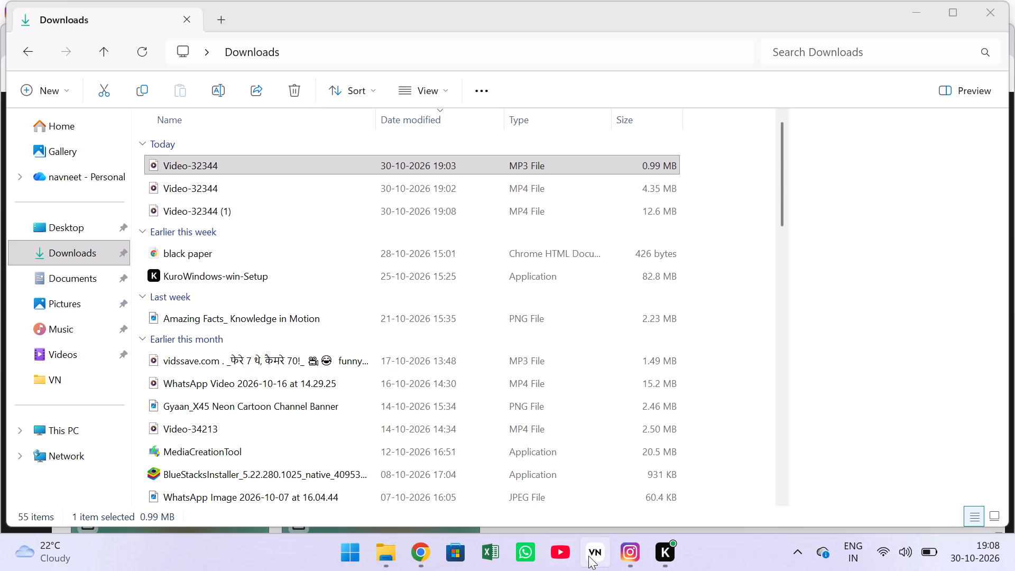
{"action": "left_click", "coordinate": [588, 556]}
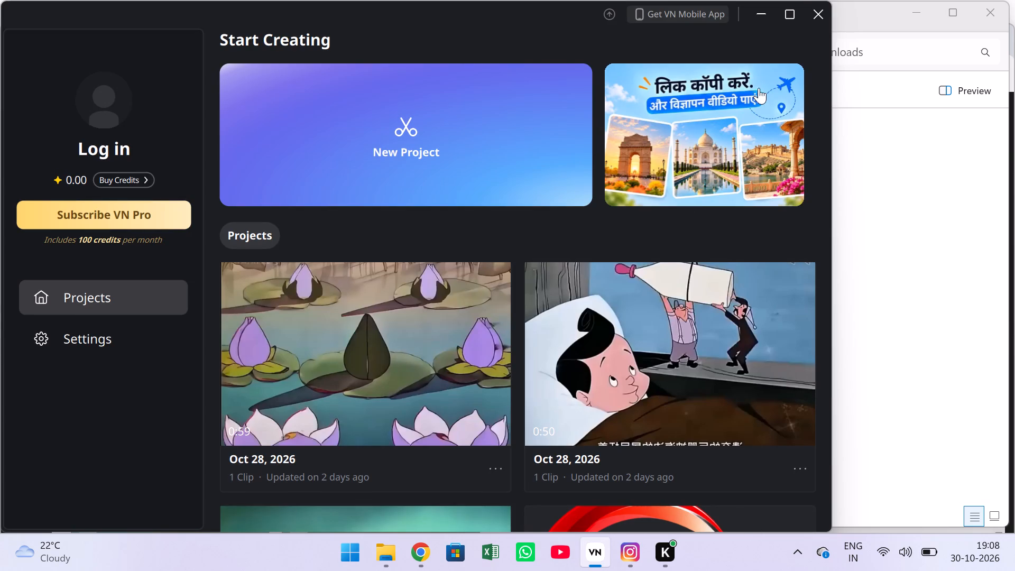
{"action": "left_click", "coordinate": [793, 19]}
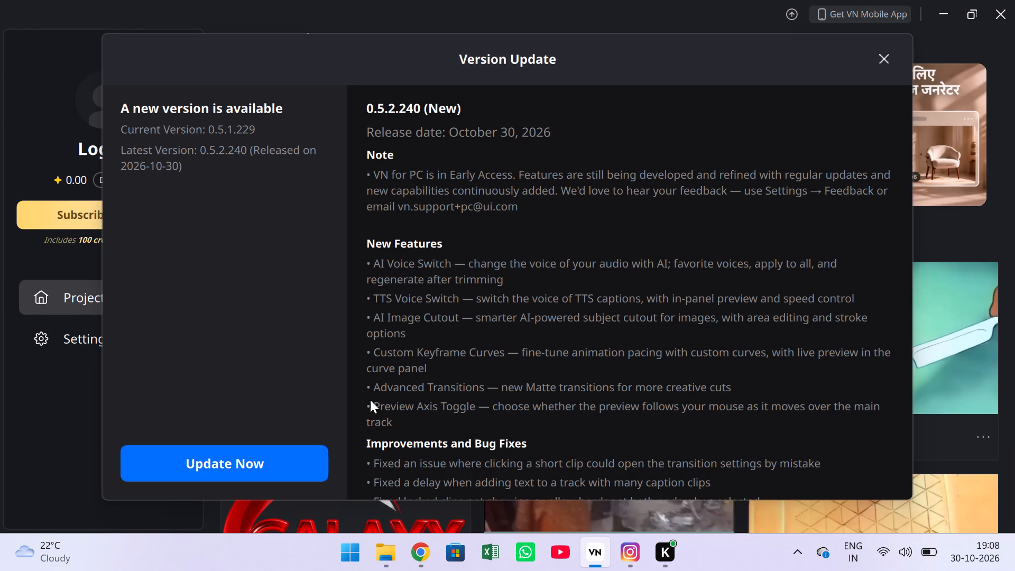
{"action": "left_click", "coordinate": [887, 57]}
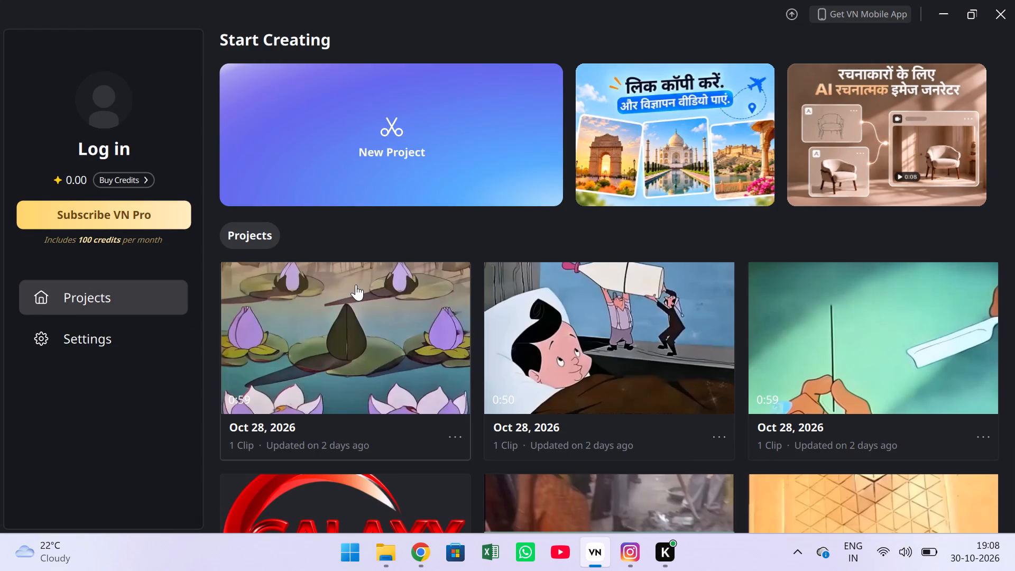
{"action": "left_click", "coordinate": [390, 142]}
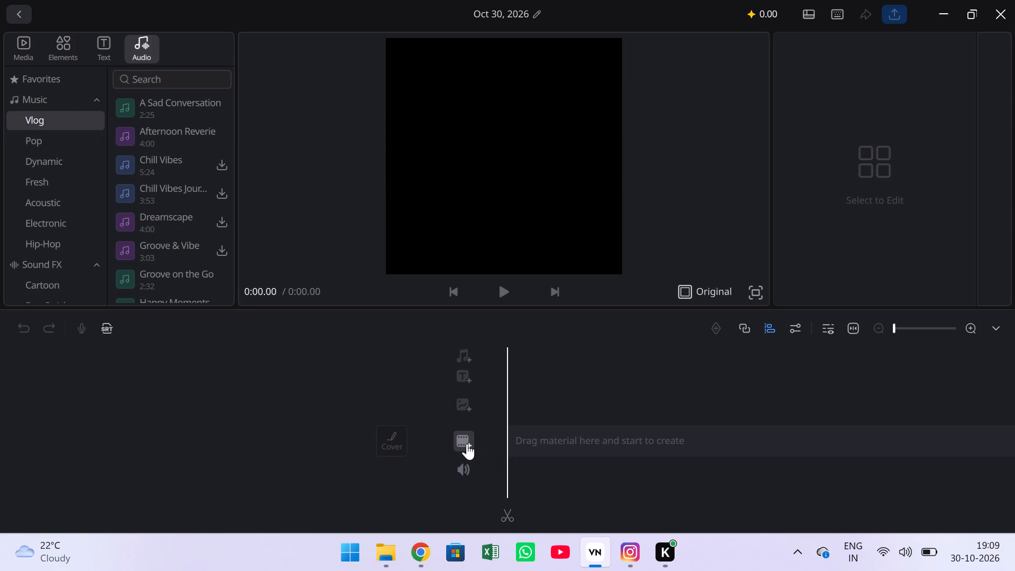
{"action": "left_click", "coordinate": [467, 444]}
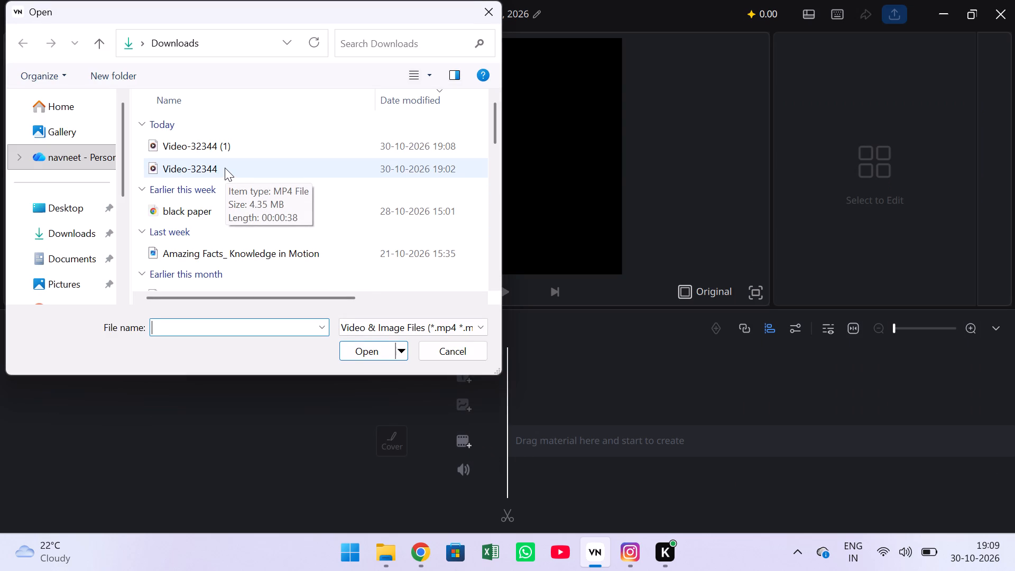
{"action": "double_click", "coordinate": [225, 168]}
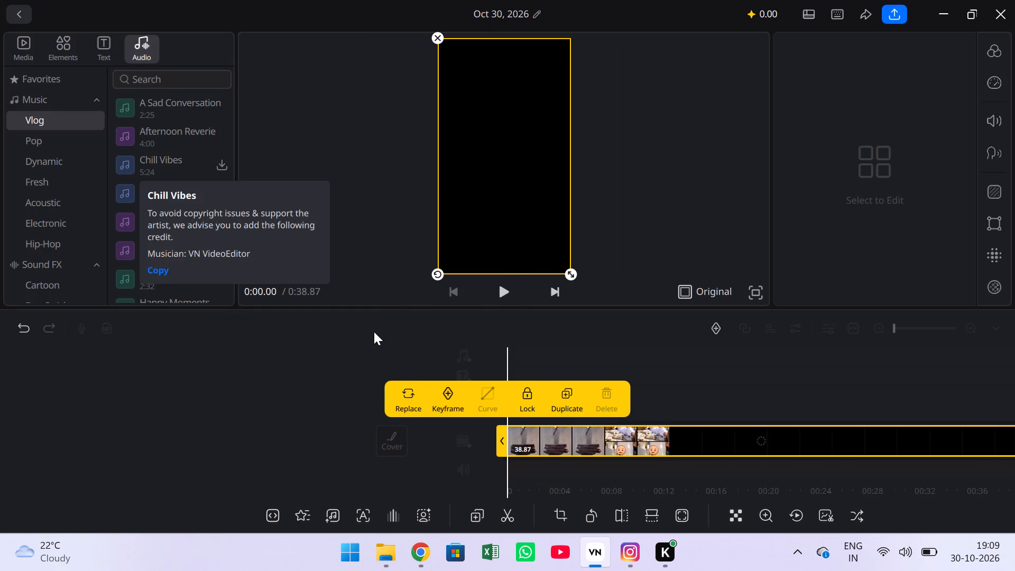
Play the imported Video-32344 clip to review it.
{"action": "left_click", "coordinate": [500, 303]}
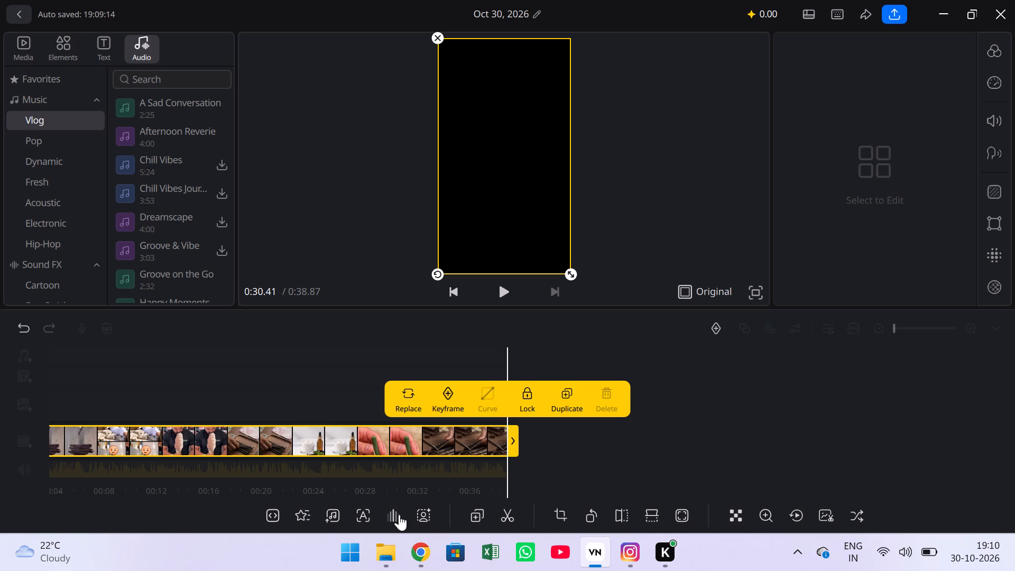
Switch to Chrome, leave the Animate characters tool and close the browser window.
{"action": "left_click", "coordinate": [418, 550]}
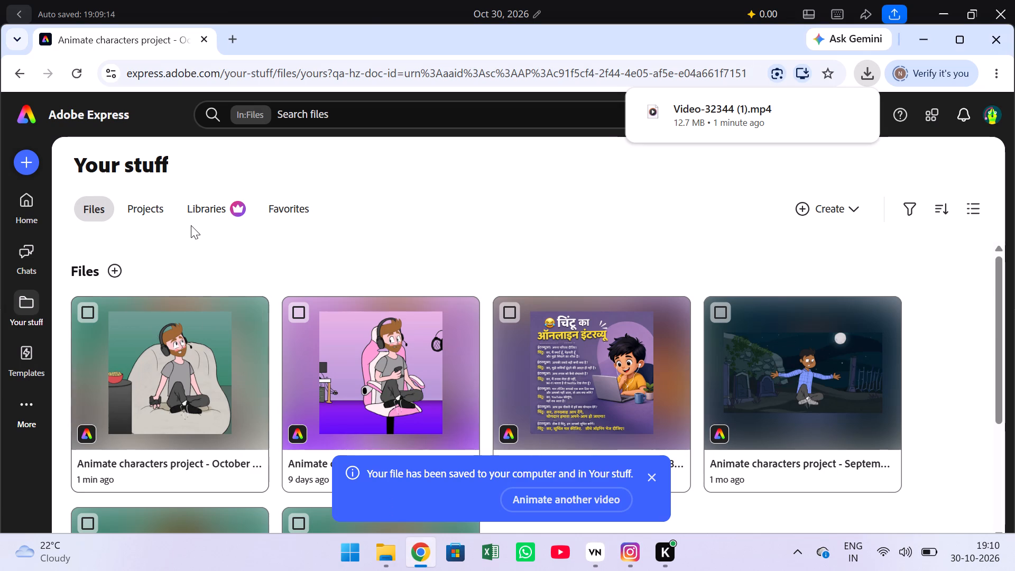
{"action": "left_click", "coordinate": [18, 77]}
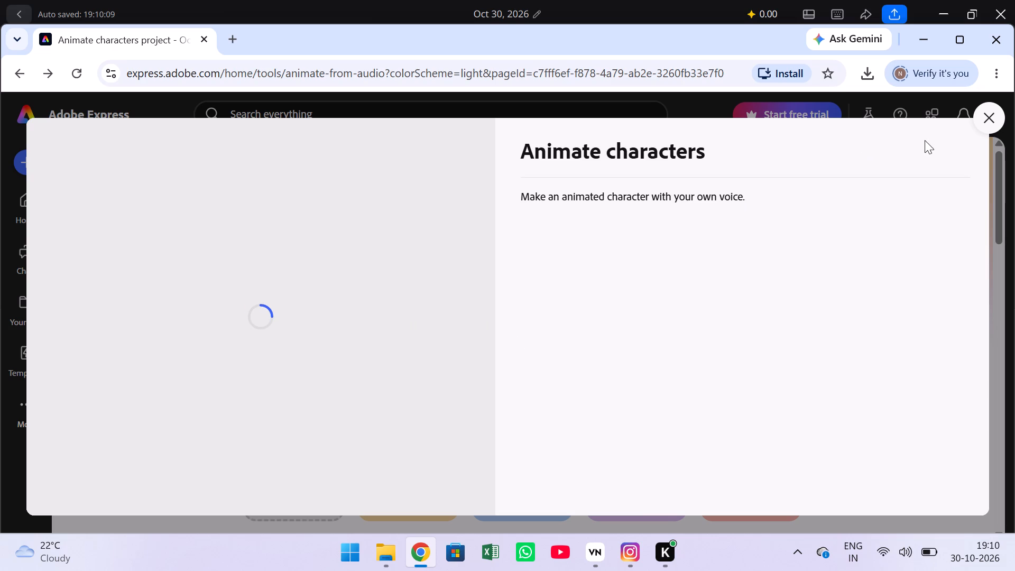
{"action": "left_click", "coordinate": [983, 119]}
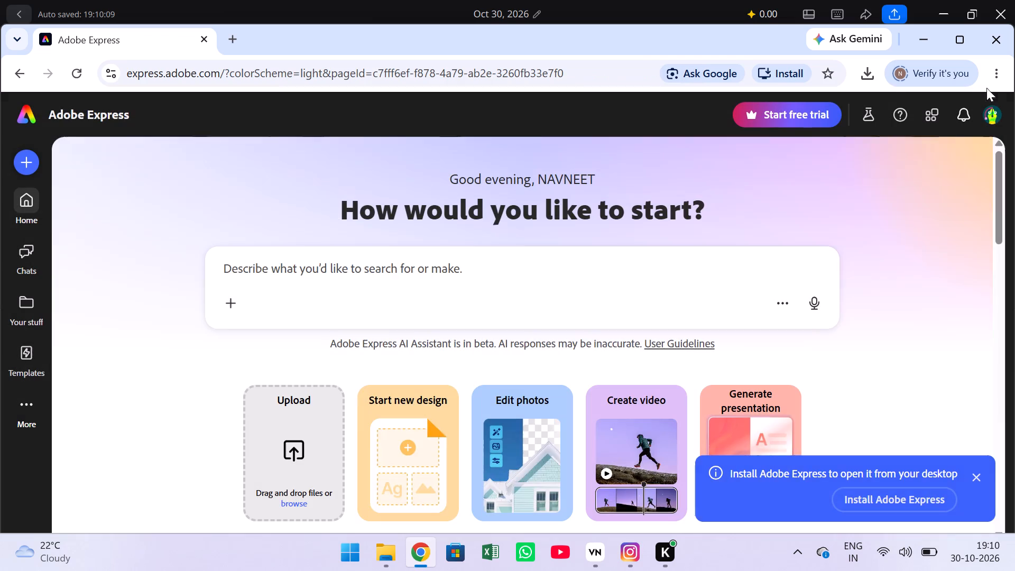
{"action": "left_click", "coordinate": [998, 35]}
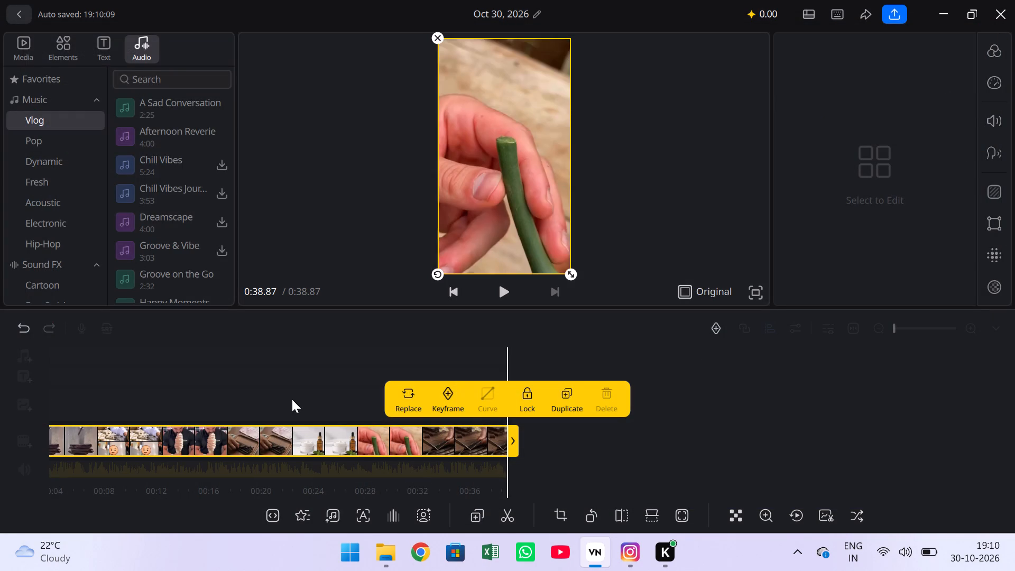
Position the playhead at 4.03 s, on the first frame of the split picture with the emoji-faced presenter.
{"action": "left_click_drag", "start_coordinate": [292, 399], "coordinate": [647, 395]}
{"action": "left_click_drag", "start_coordinate": [330, 410], "coordinate": [610, 399]}
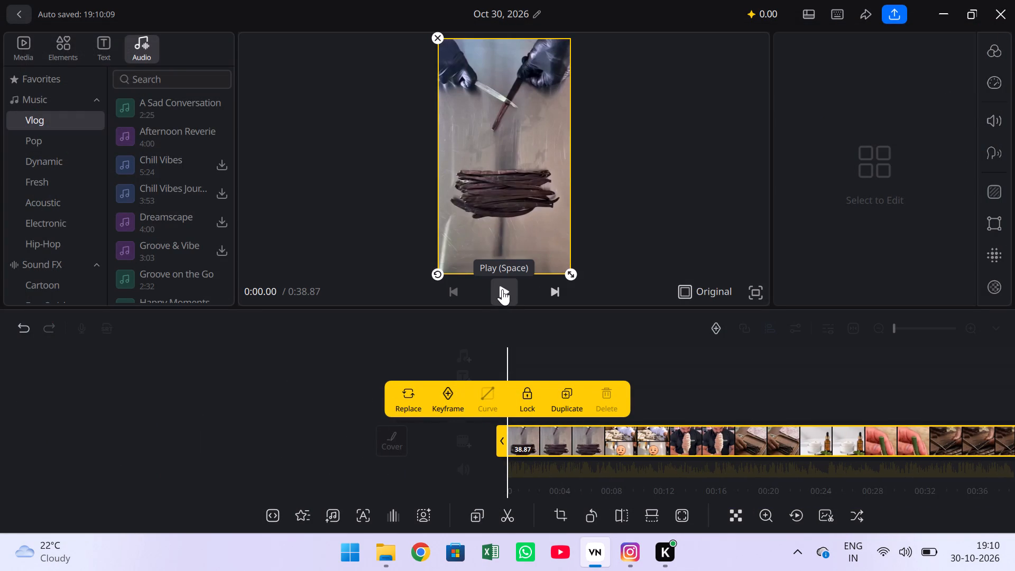
{"action": "key", "text": "space"}
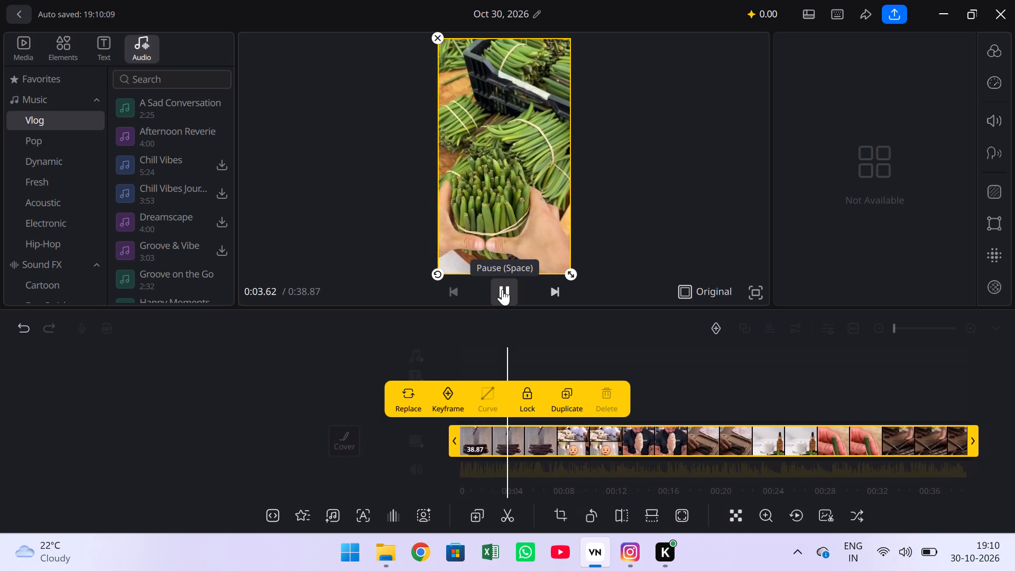
{"action": "key", "text": "space"}
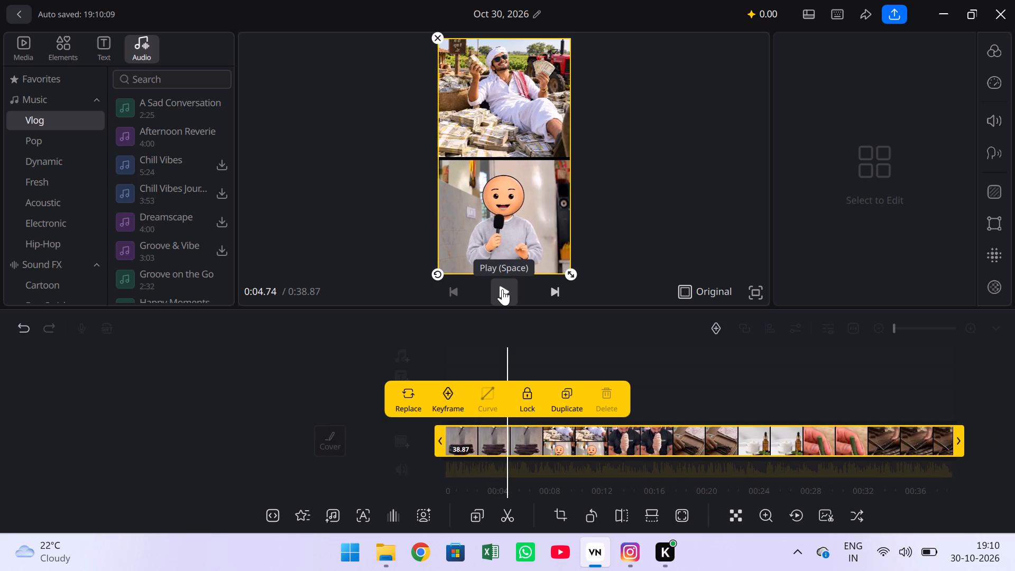
{"action": "key", "text": "Left"}
{"action": "key", "text": "Left"}
{"action": "key", "text": "Left"}
{"action": "key", "text": "Left"}
{"action": "key", "text": "Left"}
{"action": "key", "text": "Left"}
{"action": "key", "text": "Left"}
{"action": "key", "text": "Left"}
{"action": "key", "text": "Left"}
{"action": "key", "text": "Left"}
{"action": "key", "text": "Left"}
{"action": "key", "text": "Left"}
{"action": "key", "text": "Left"}
{"action": "key", "text": "Left"}
{"action": "key", "text": "Left"}
{"action": "key", "text": "Left"}
{"action": "key", "text": "Left"}
{"action": "key", "text": "Left"}
{"action": "key", "text": "Left"}
{"action": "key", "text": "Left"}
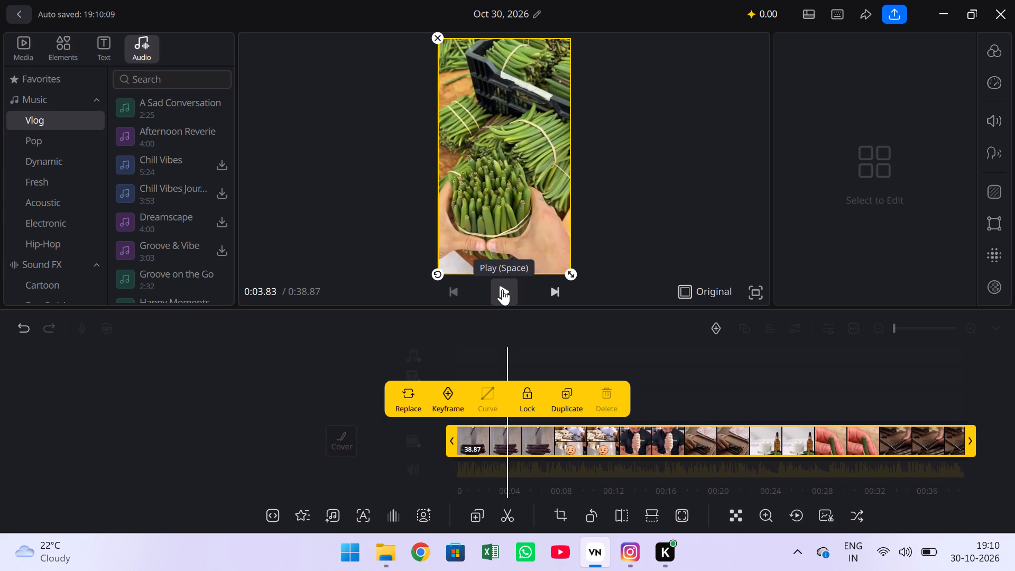
{"action": "key", "text": "Right"}
{"action": "key", "text": "Right"}
{"action": "key", "text": "Right"}
{"action": "key", "text": "Right"}
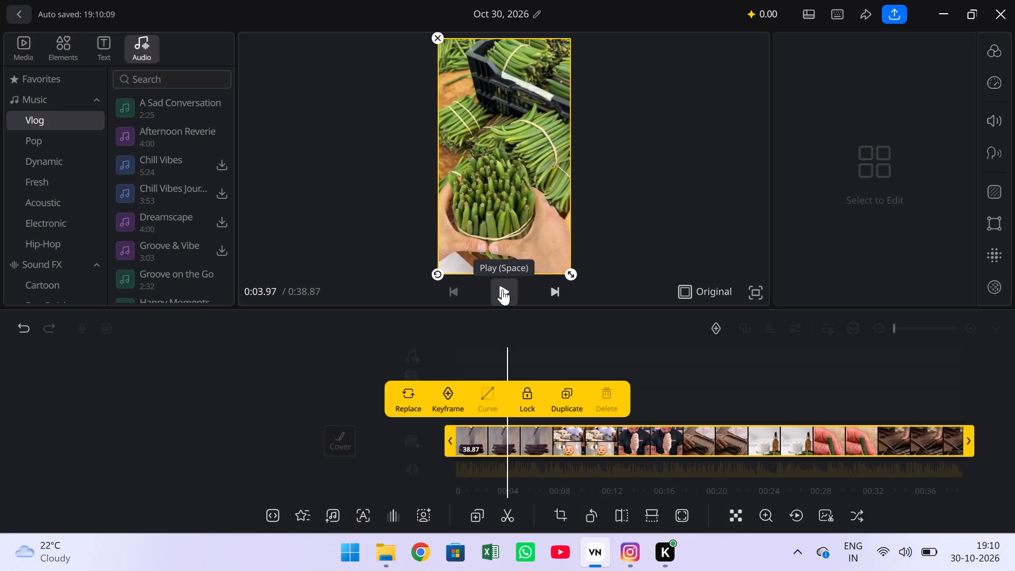
{"action": "key", "text": "Right"}
{"action": "key", "text": "Right"}
{"action": "key", "text": "Right"}
{"action": "key", "text": "Left"}
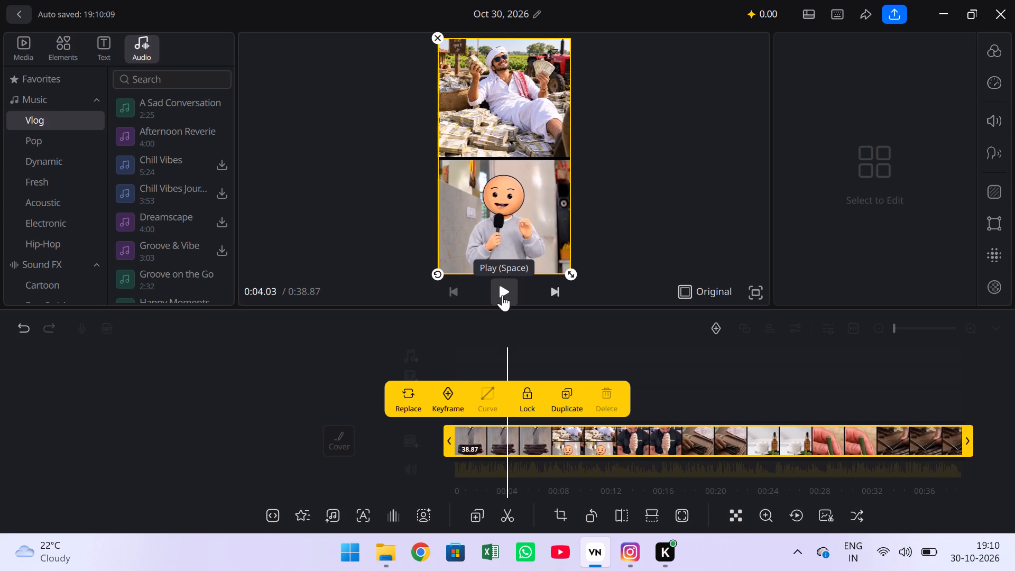
Add the animated character video, Video-32344 (1), as an overlay clip starting at the playhead.
{"action": "left_click", "coordinate": [703, 393]}
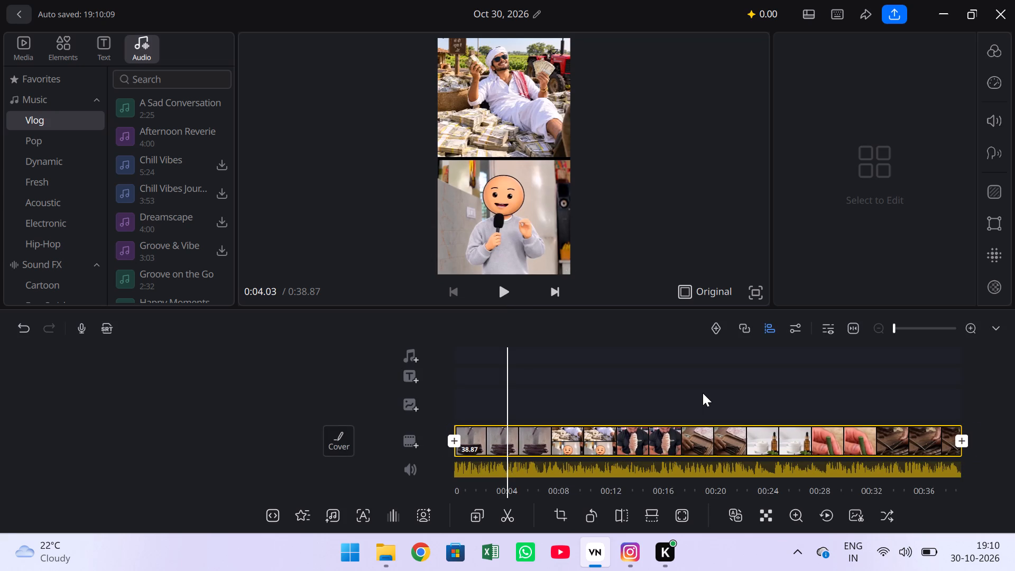
{"action": "left_click", "coordinate": [412, 411]}
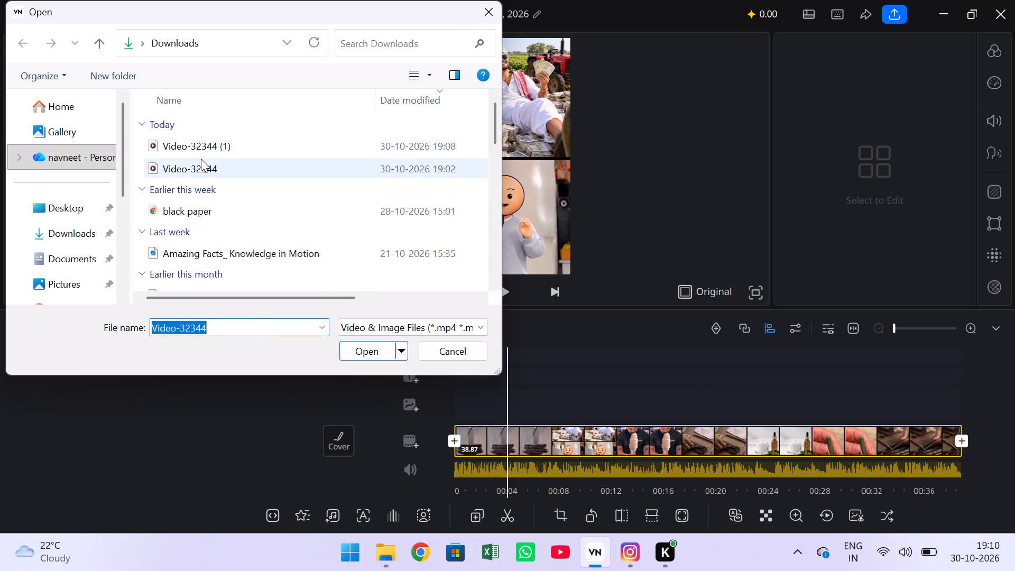
{"action": "double_click", "coordinate": [205, 146]}
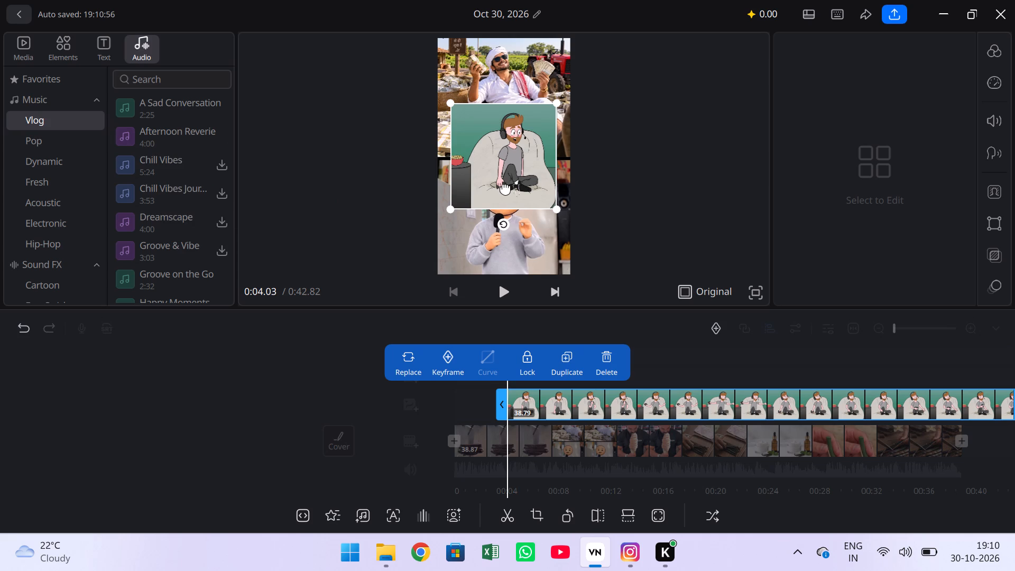
Move and enlarge the character overlay so it covers the emoji-faced presenter in the lower half of the frame.
{"action": "left_click_drag", "start_coordinate": [505, 188], "coordinate": [494, 252]}
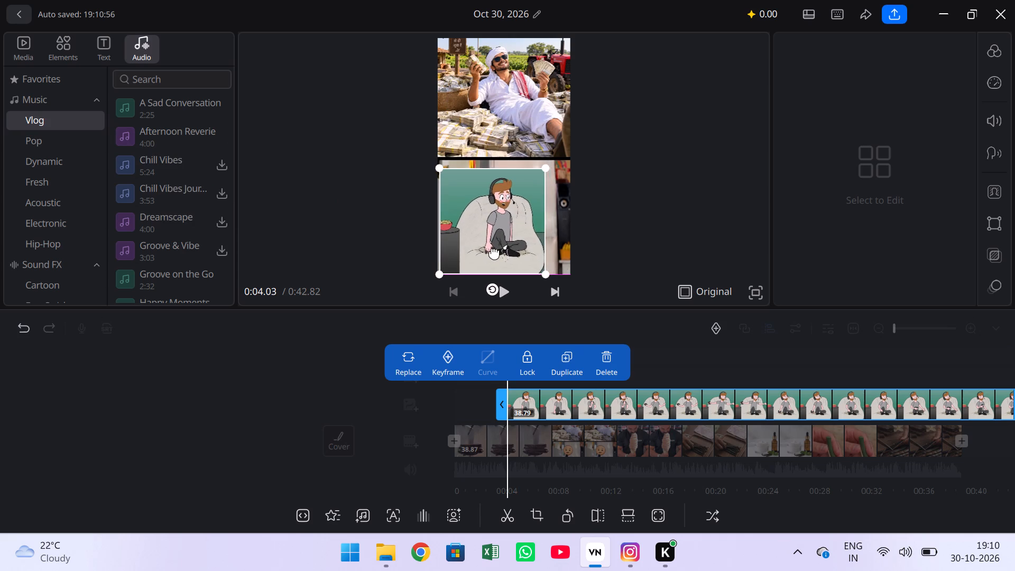
{"action": "left_click_drag", "start_coordinate": [494, 252], "coordinate": [490, 242]}
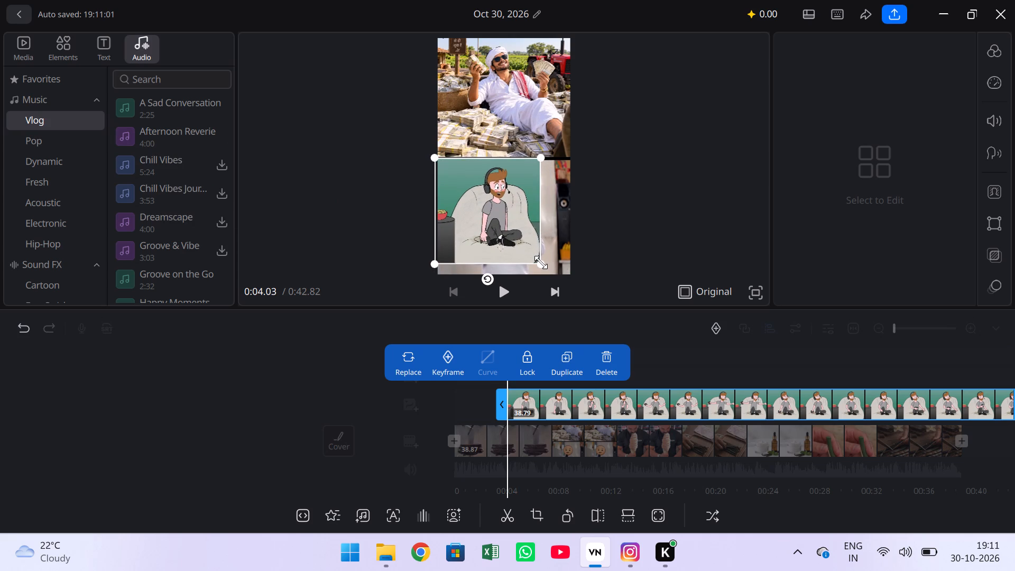
{"action": "left_click_drag", "start_coordinate": [541, 262], "coordinate": [579, 266]}
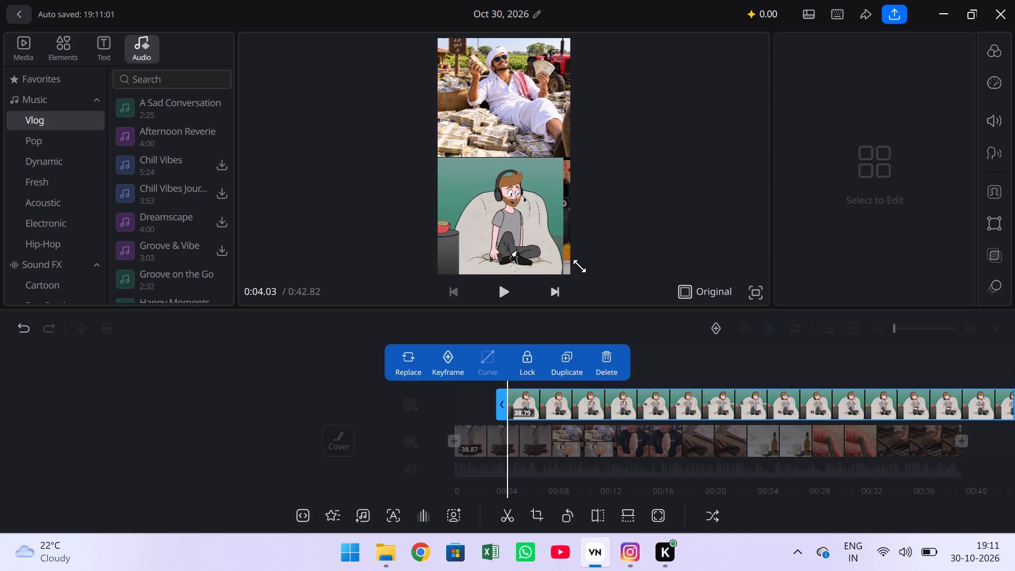
{"action": "left_click_drag", "start_coordinate": [579, 266], "coordinate": [599, 267]}
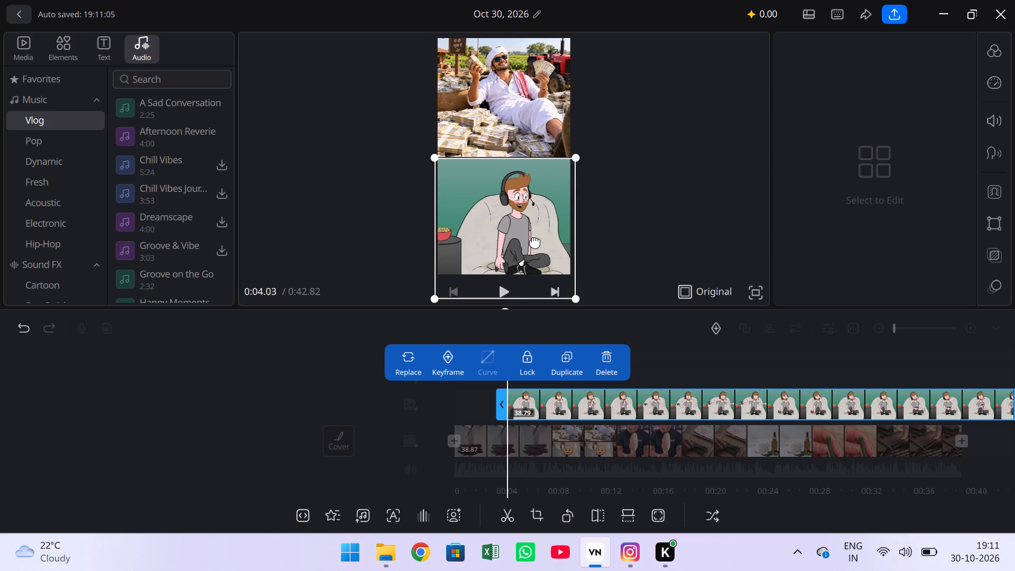
{"action": "left_click", "coordinate": [535, 239]}
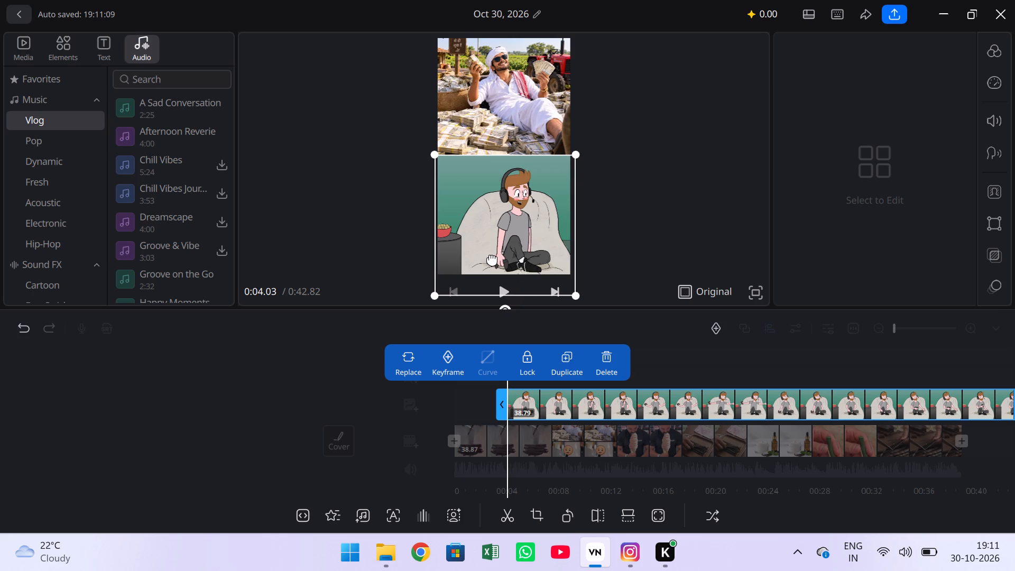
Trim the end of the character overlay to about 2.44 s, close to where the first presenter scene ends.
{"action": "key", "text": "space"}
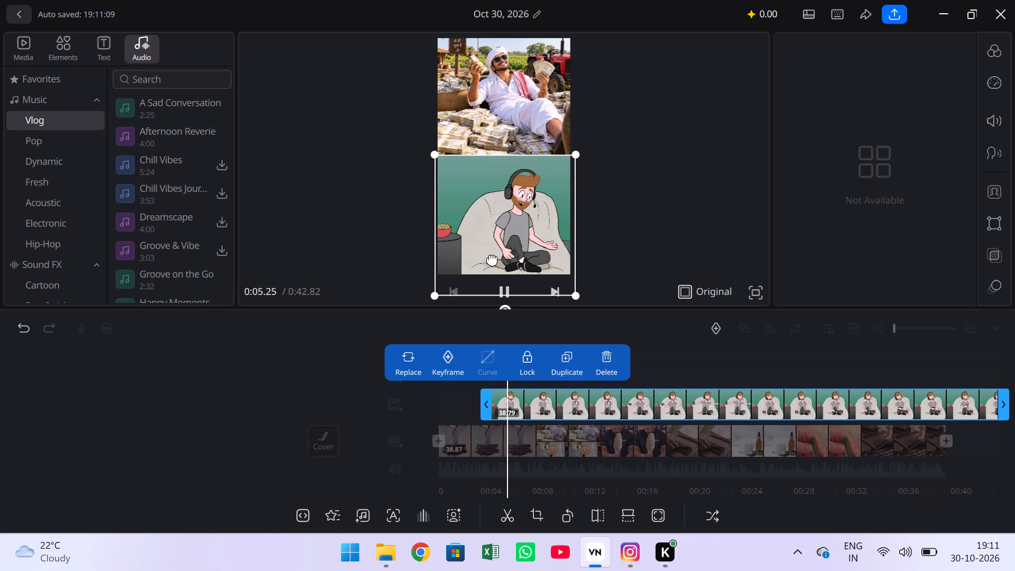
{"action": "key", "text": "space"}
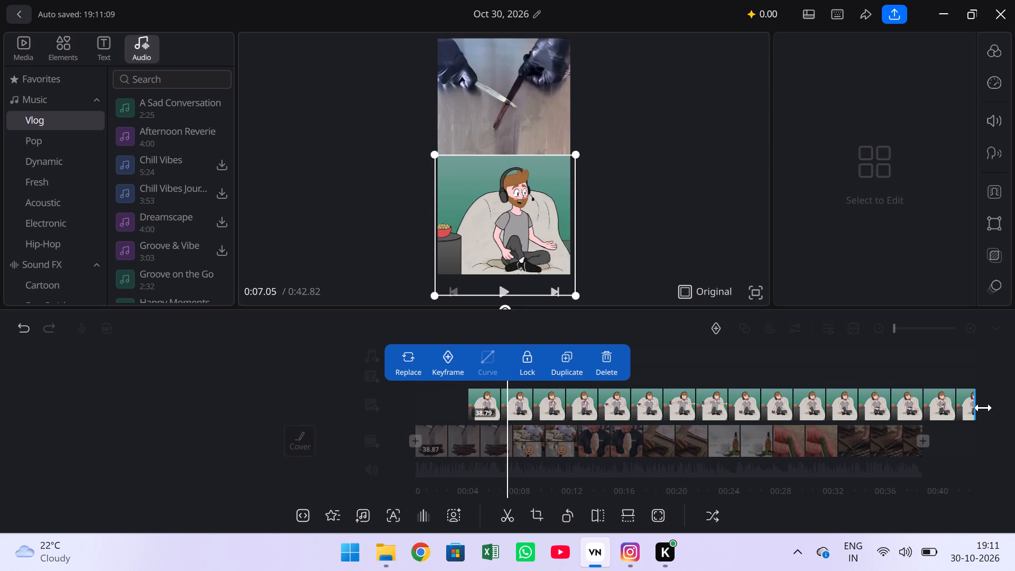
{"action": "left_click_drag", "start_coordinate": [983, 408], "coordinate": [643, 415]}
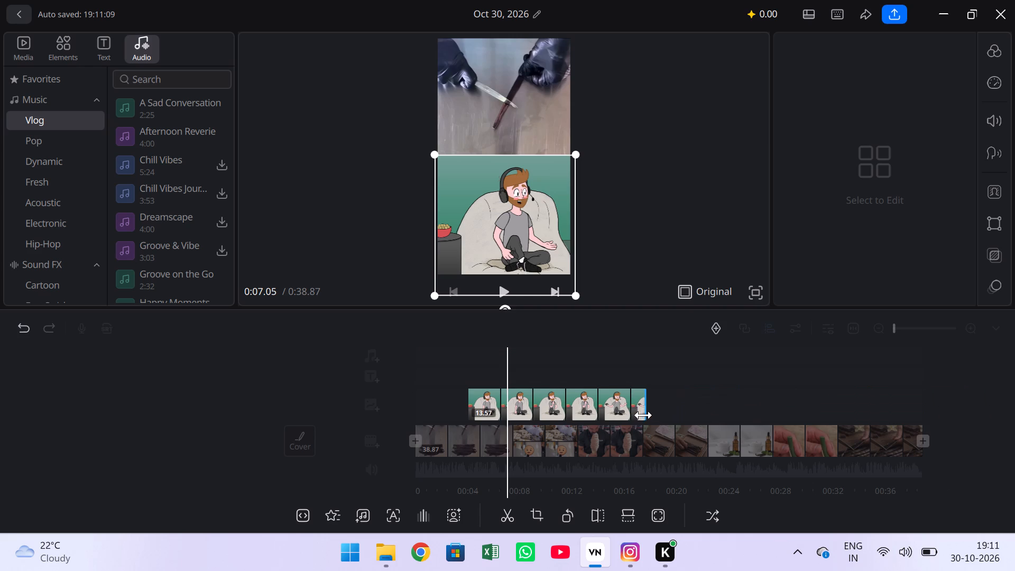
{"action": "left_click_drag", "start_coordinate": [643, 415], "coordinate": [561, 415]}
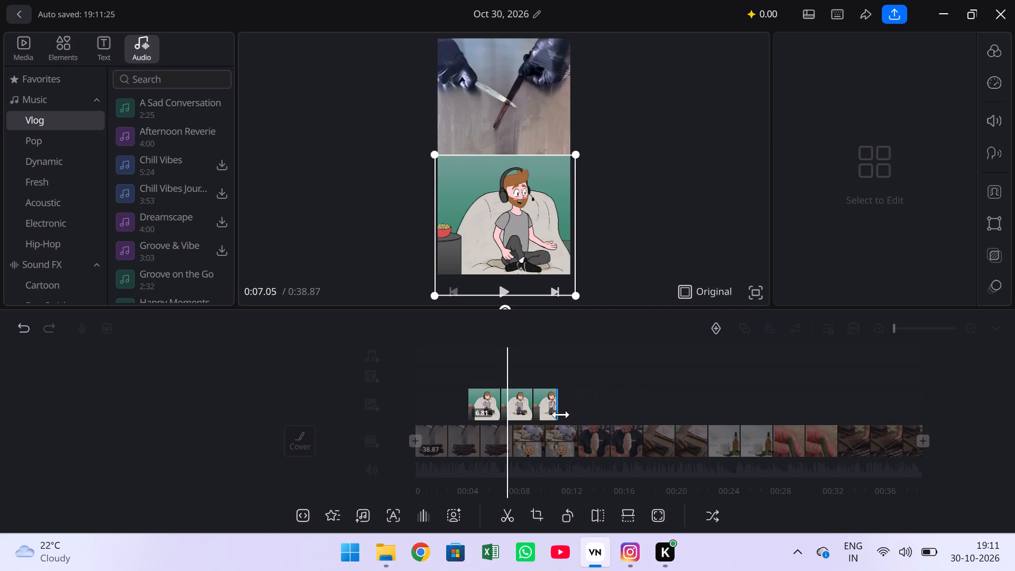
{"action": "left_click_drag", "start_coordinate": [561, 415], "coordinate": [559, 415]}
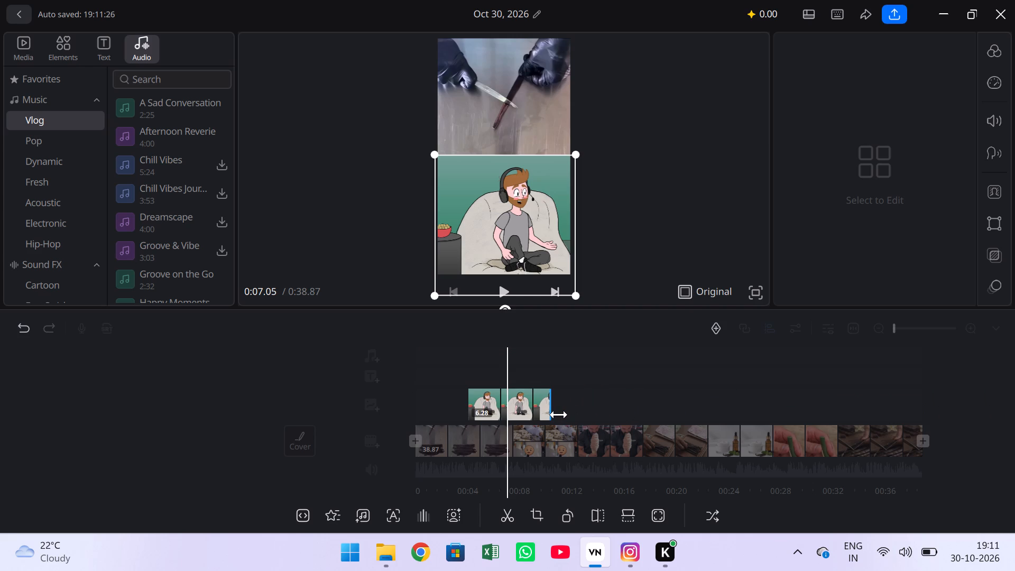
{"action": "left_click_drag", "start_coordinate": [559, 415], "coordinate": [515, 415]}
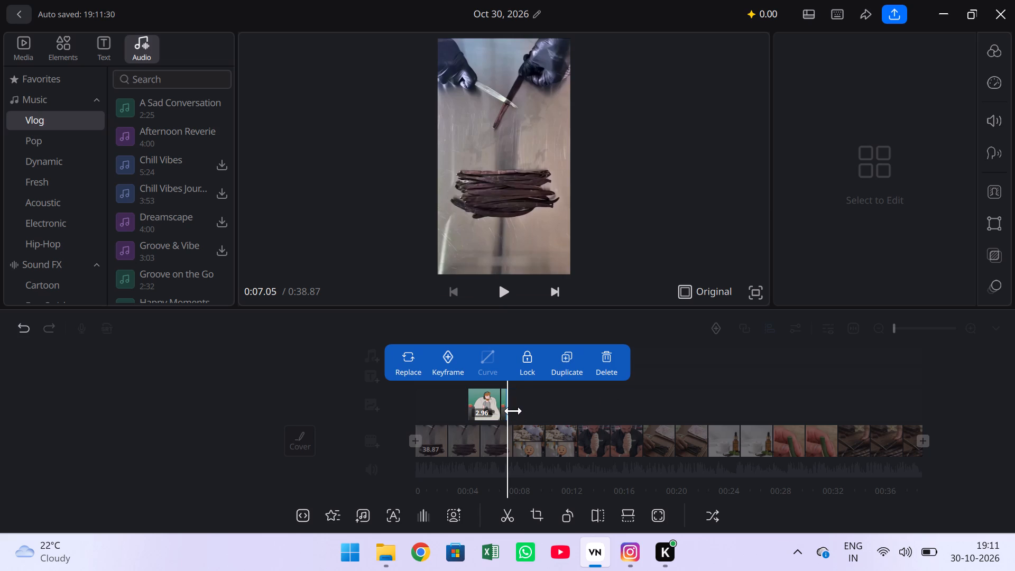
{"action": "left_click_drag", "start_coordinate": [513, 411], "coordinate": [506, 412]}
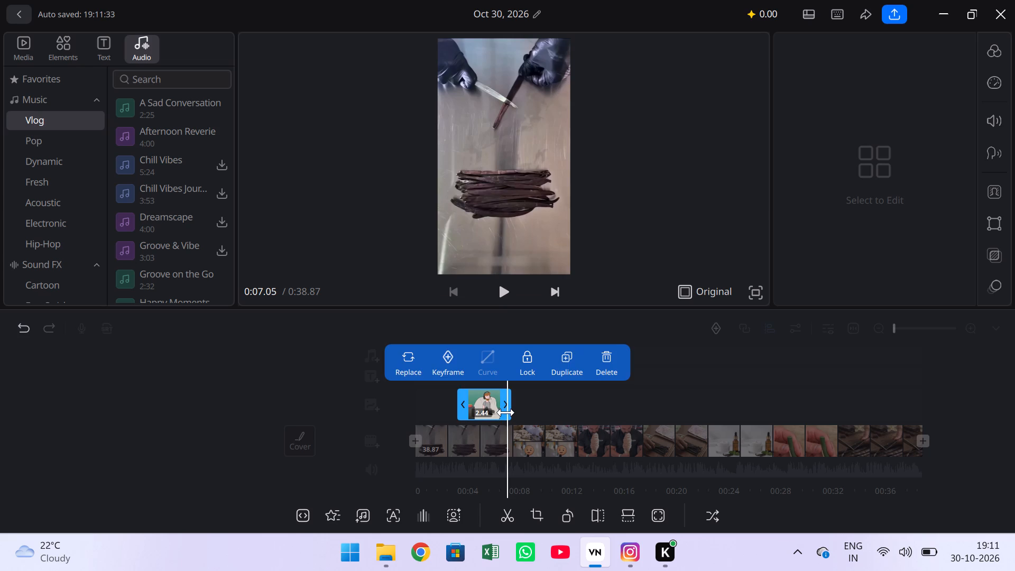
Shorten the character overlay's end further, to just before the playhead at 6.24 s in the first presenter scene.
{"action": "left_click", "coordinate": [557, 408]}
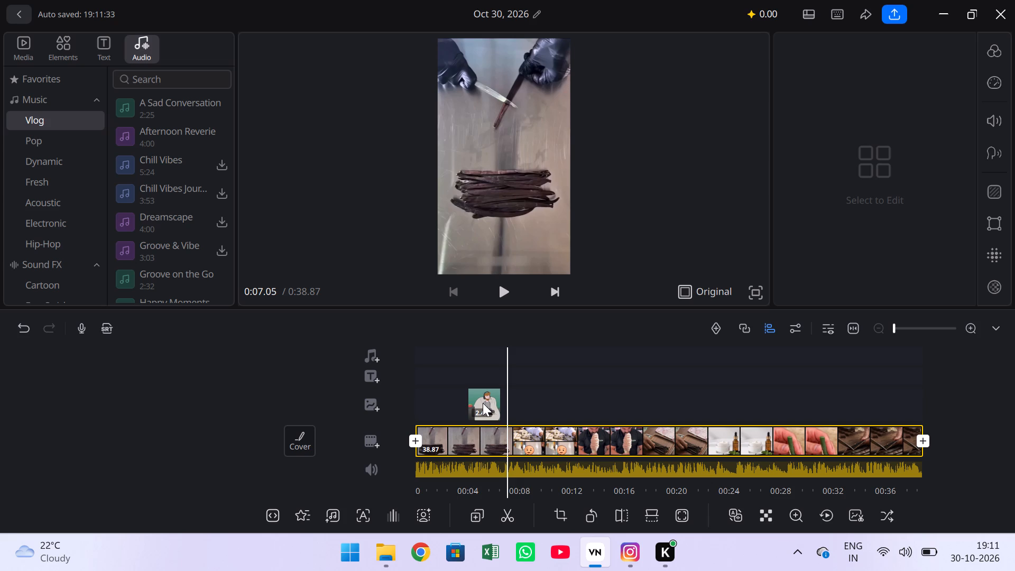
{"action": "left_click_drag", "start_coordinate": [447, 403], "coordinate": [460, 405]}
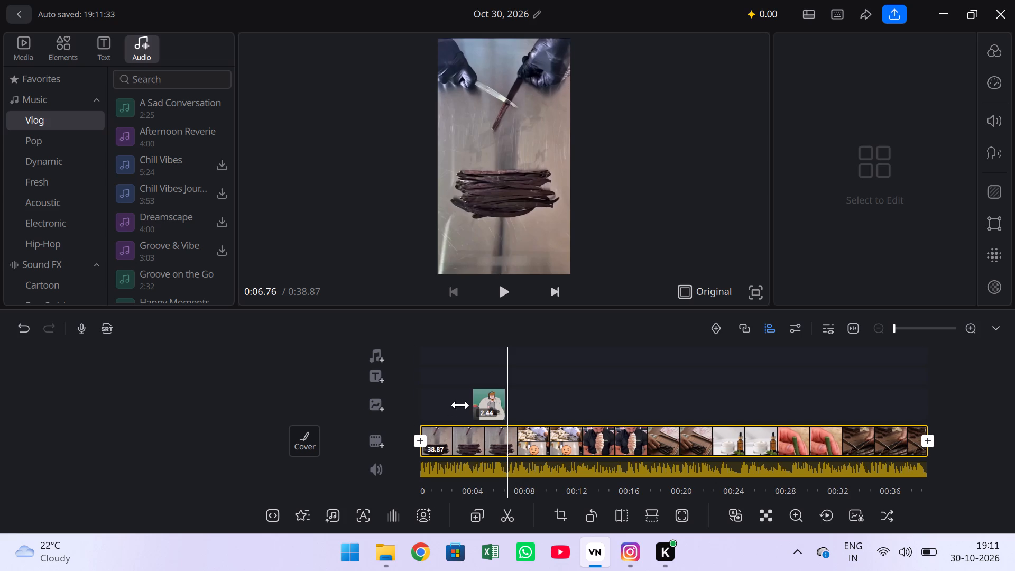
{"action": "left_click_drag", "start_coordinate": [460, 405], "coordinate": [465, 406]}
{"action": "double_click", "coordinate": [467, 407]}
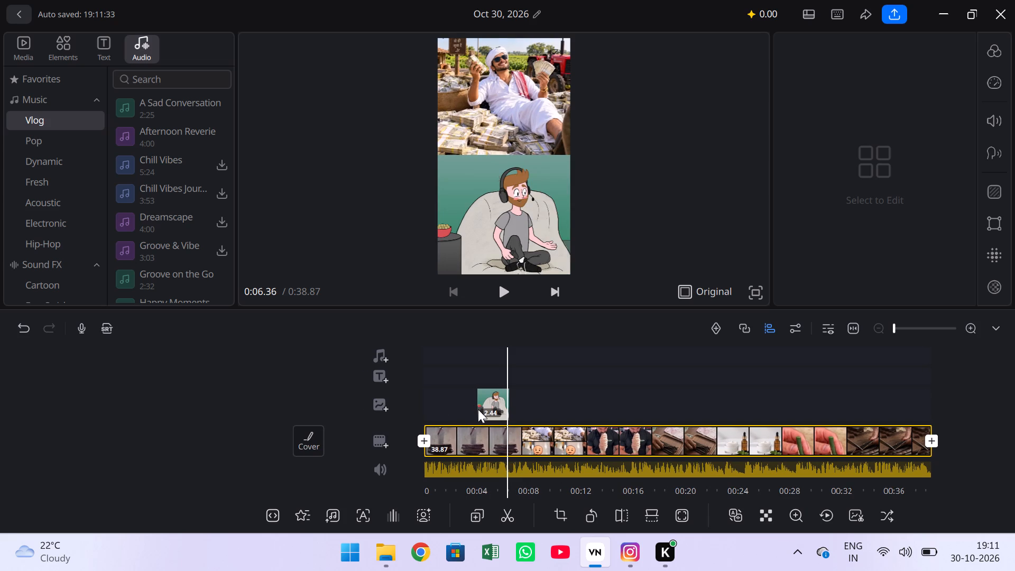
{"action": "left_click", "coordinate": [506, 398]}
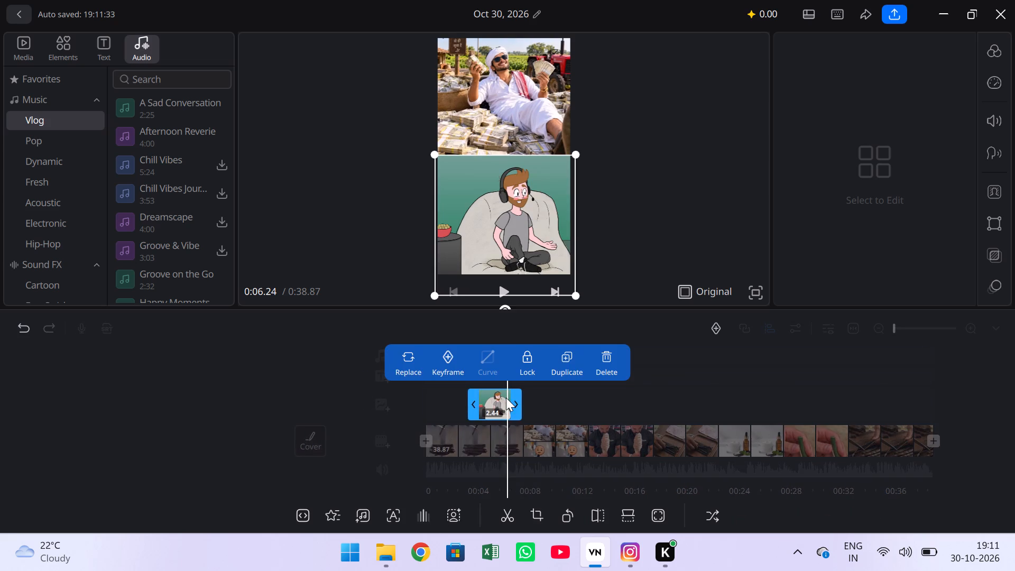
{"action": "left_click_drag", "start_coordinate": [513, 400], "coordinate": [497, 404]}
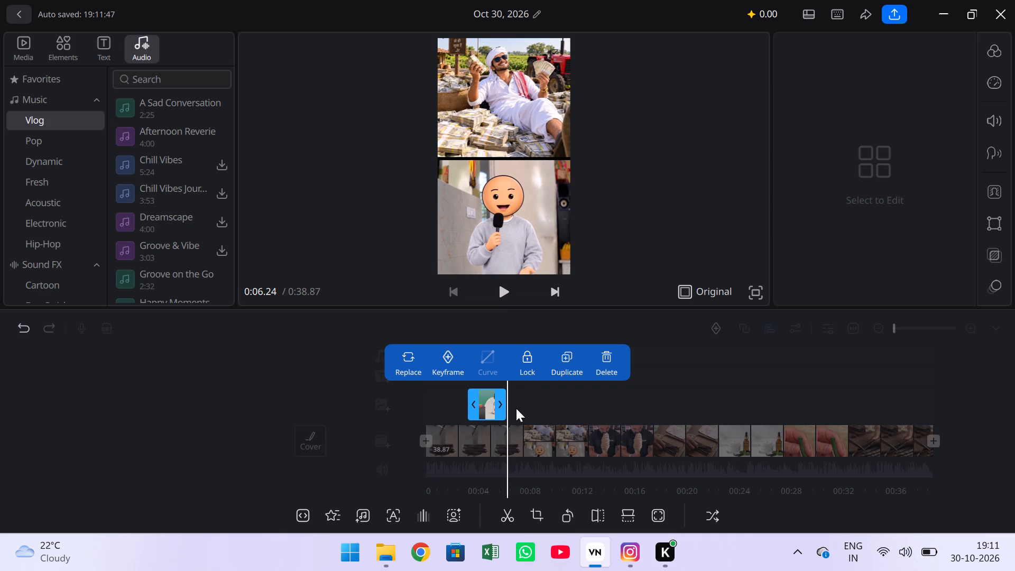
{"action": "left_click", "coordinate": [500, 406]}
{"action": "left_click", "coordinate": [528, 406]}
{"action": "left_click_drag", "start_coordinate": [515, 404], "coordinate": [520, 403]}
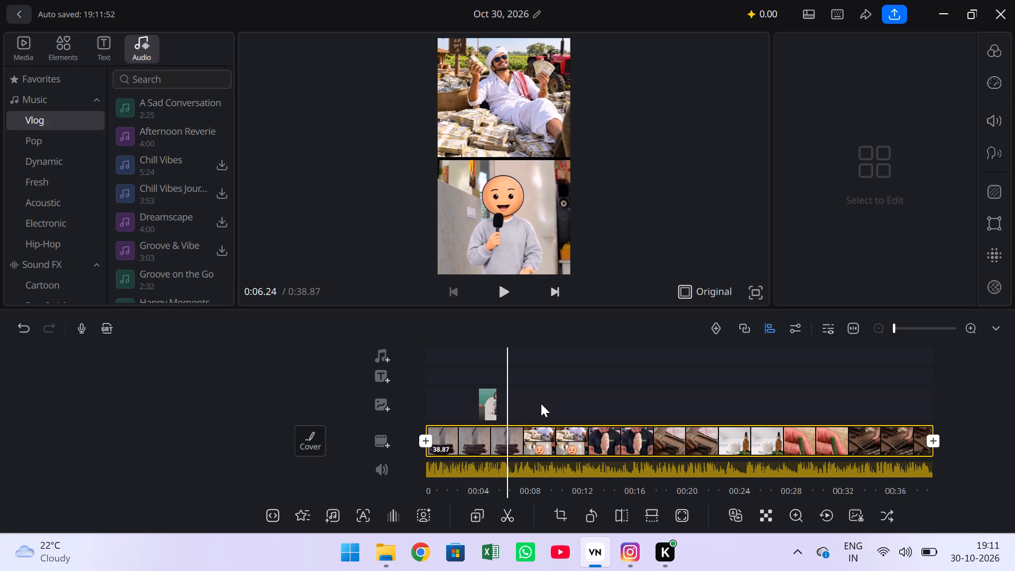
Play back the start of the first presenter scene and delete the character overlay clip.
{"action": "left_click_drag", "start_coordinate": [460, 380], "coordinate": [453, 382]}
{"action": "left_click_drag", "start_coordinate": [453, 382], "coordinate": [514, 390]}
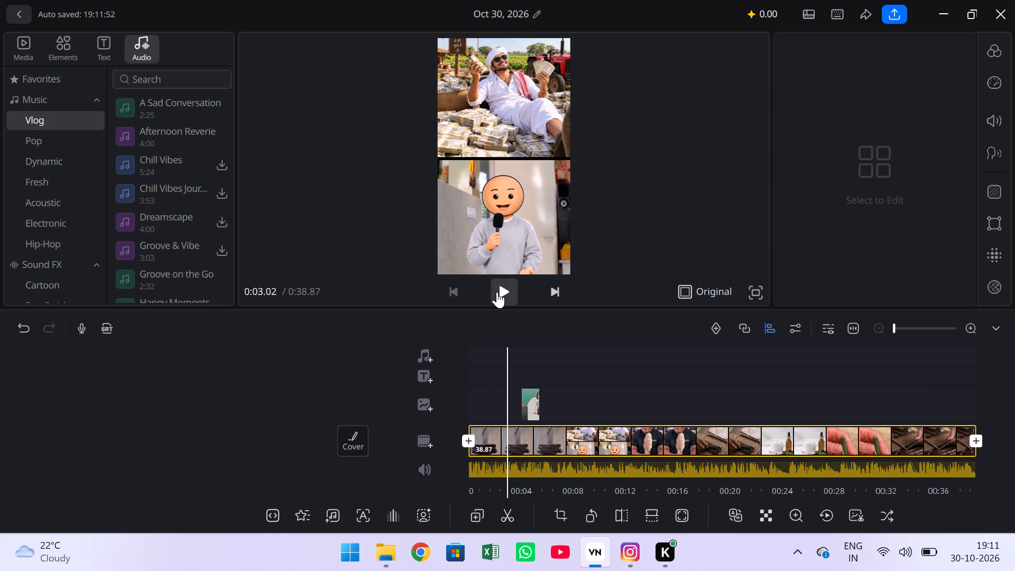
{"action": "left_click", "coordinate": [497, 292]}
{"action": "left_click", "coordinate": [497, 292]}
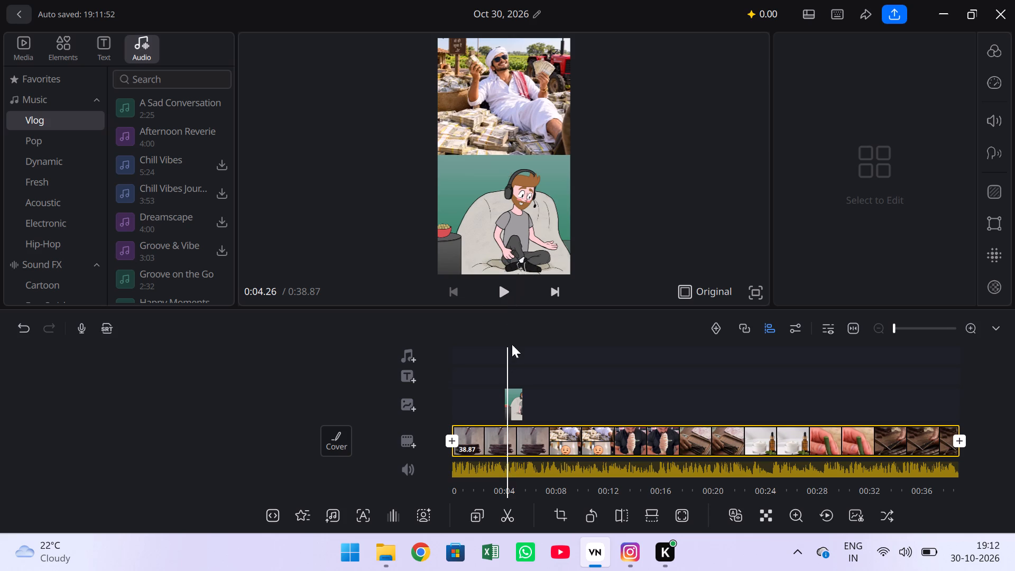
{"action": "left_click", "coordinate": [514, 400]}
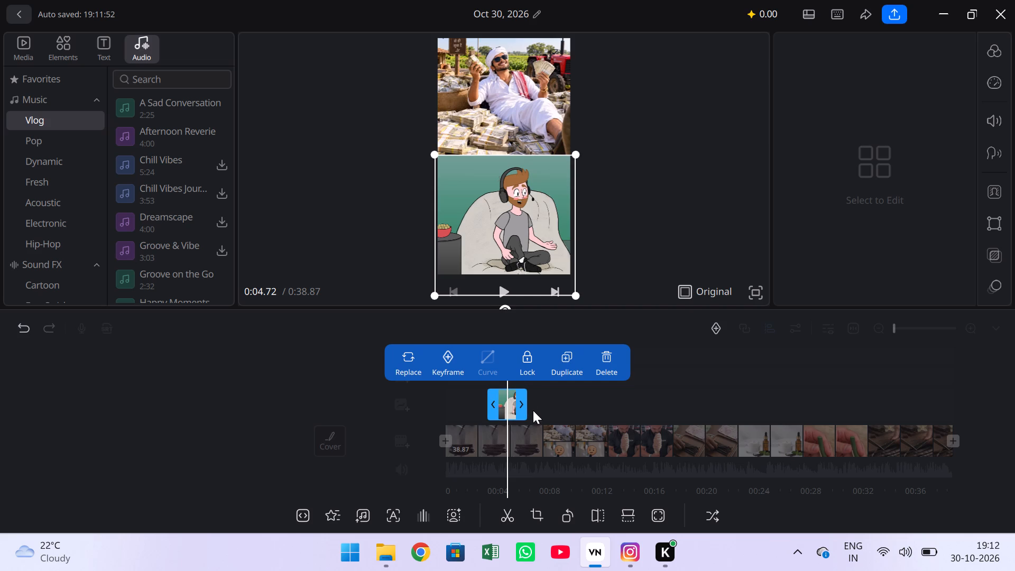
{"action": "left_click", "coordinate": [607, 354]}
Split the main video at 4.07 s, where the first split-picture scene with the emoji-faced presenter begins.
{"action": "left_click_drag", "start_coordinate": [479, 391], "coordinate": [616, 409]}
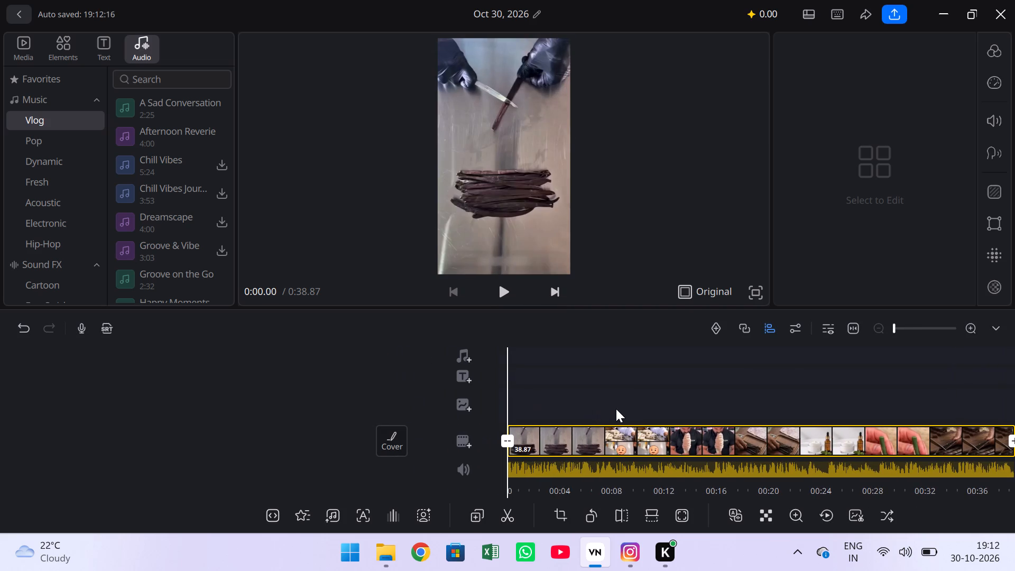
{"action": "left_click_drag", "start_coordinate": [616, 409], "coordinate": [624, 409]}
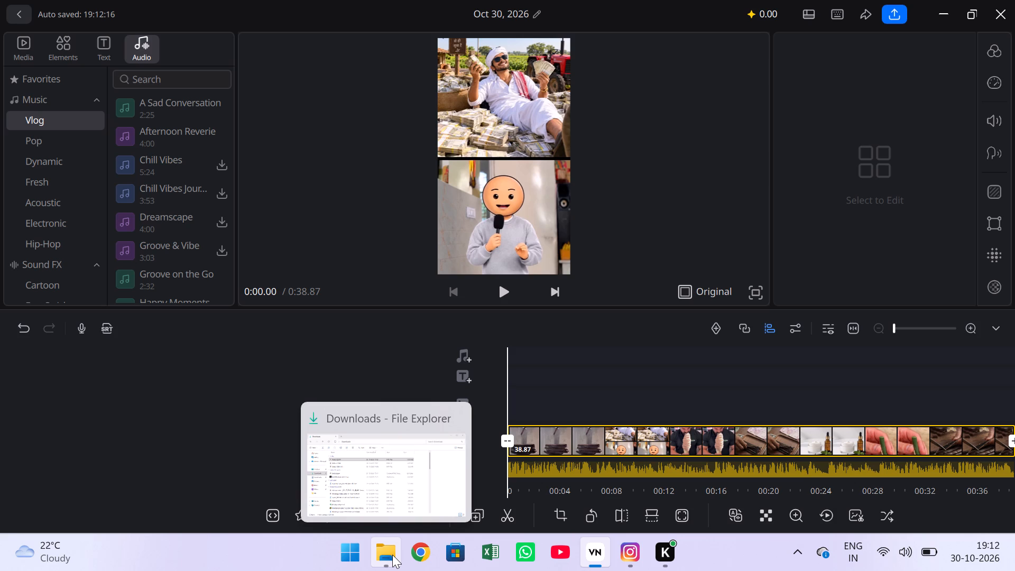
{"action": "left_click", "coordinate": [500, 294]}
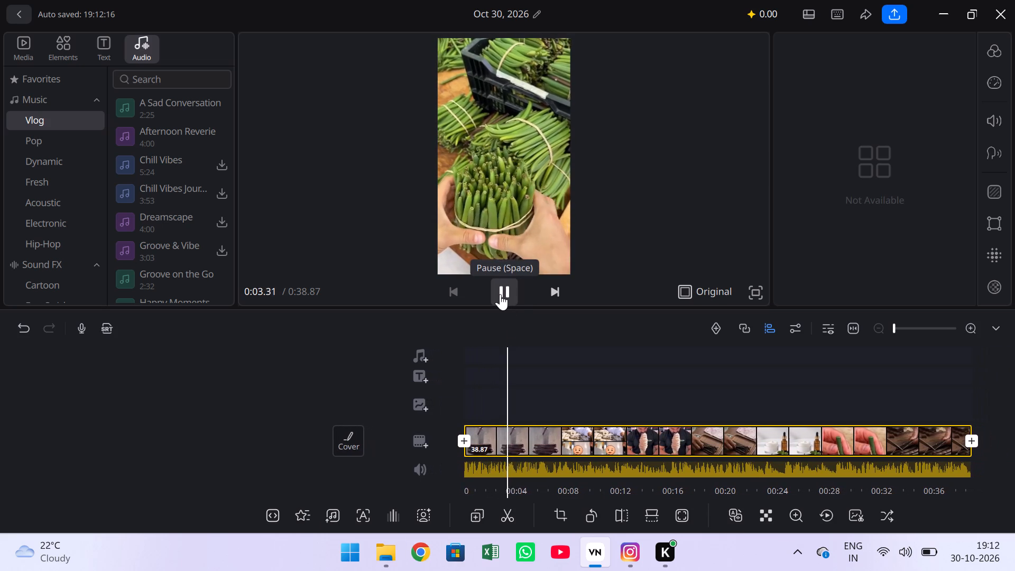
{"action": "left_click", "coordinate": [500, 294]}
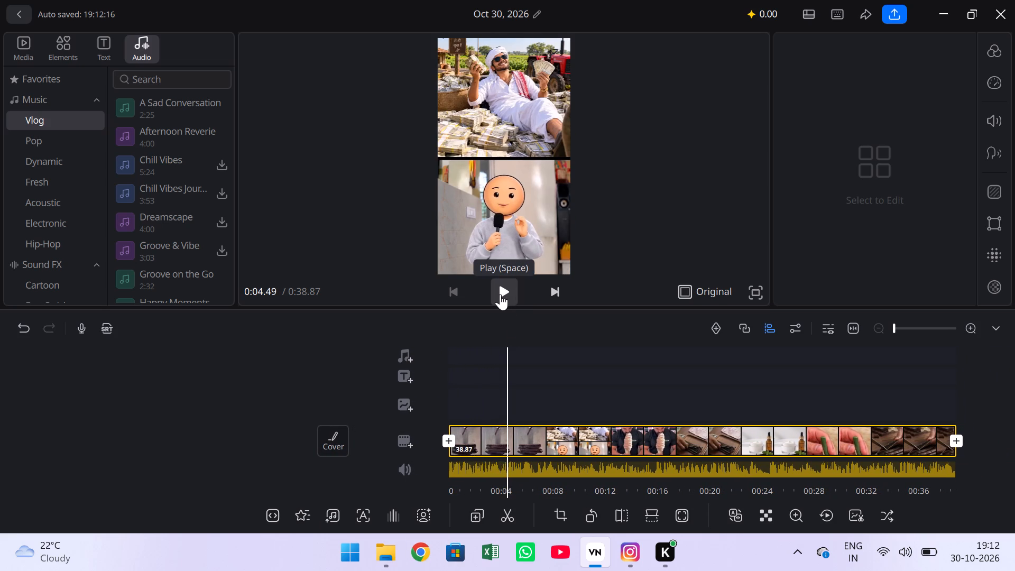
{"action": "key", "text": "Left"}
{"action": "key", "text": "Left"}
{"action": "key", "text": "Left"}
{"action": "key", "text": "Left"}
{"action": "key", "text": "Left"}
{"action": "key", "text": "Left"}
{"action": "key", "text": "Left"}
{"action": "key", "text": "Left"}
{"action": "key", "text": "Left"}
{"action": "key", "text": "Left"}
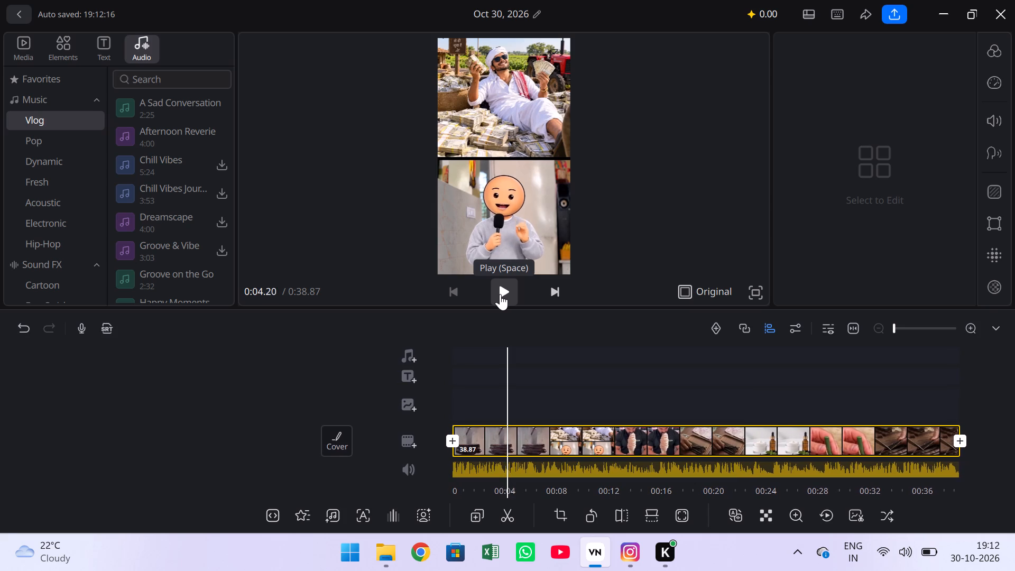
{"action": "key", "text": "Left"}
{"action": "key", "text": "Left"}
{"action": "key", "text": "Left"}
{"action": "key", "text": "Left"}
{"action": "key", "text": "Left"}
{"action": "key", "text": "Left"}
{"action": "key", "text": "Left"}
{"action": "key", "text": "Right"}
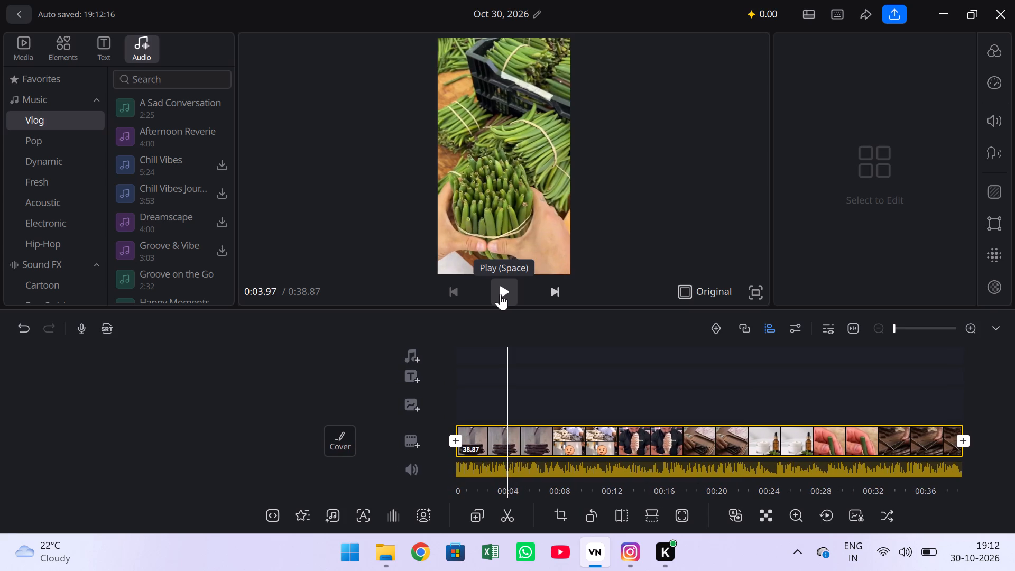
{"action": "key", "text": "Right"}
{"action": "key", "text": "Right"}
{"action": "key", "text": "Right"}
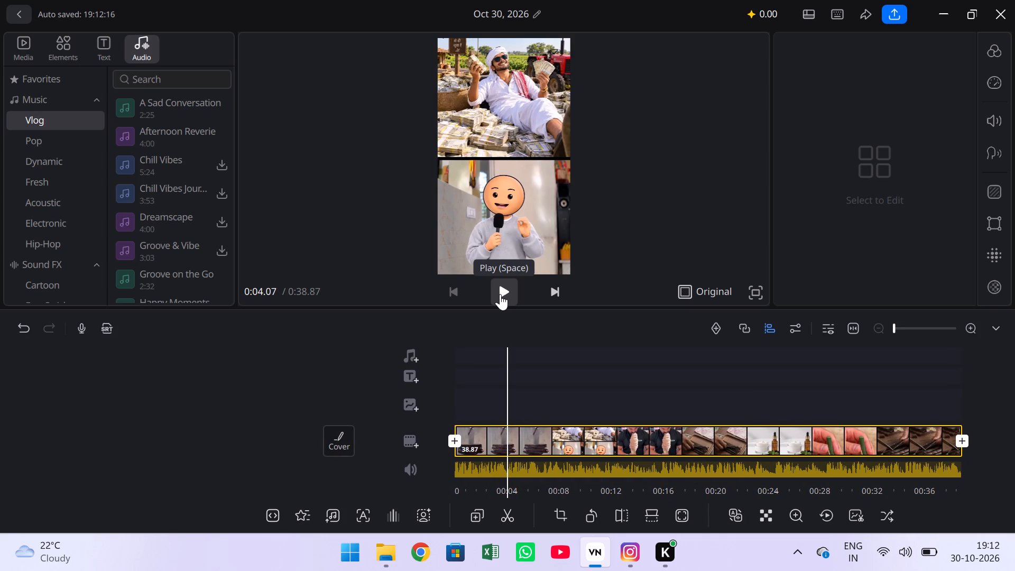
{"action": "left_click", "coordinate": [501, 526]}
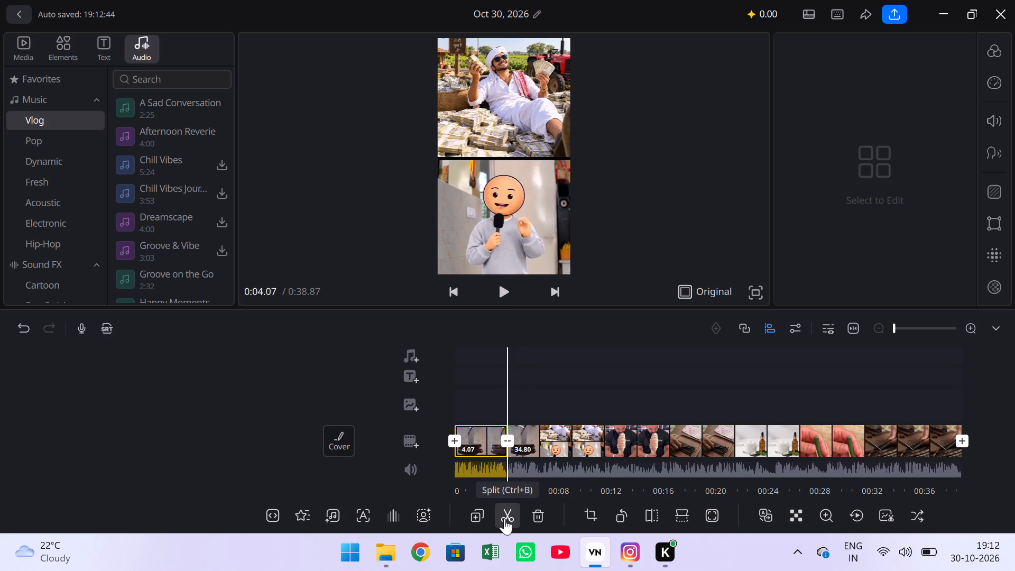
Split the main video at 6.57 s, at the end of the first emoji-faced presenter scene.
{"action": "key", "text": "space"}
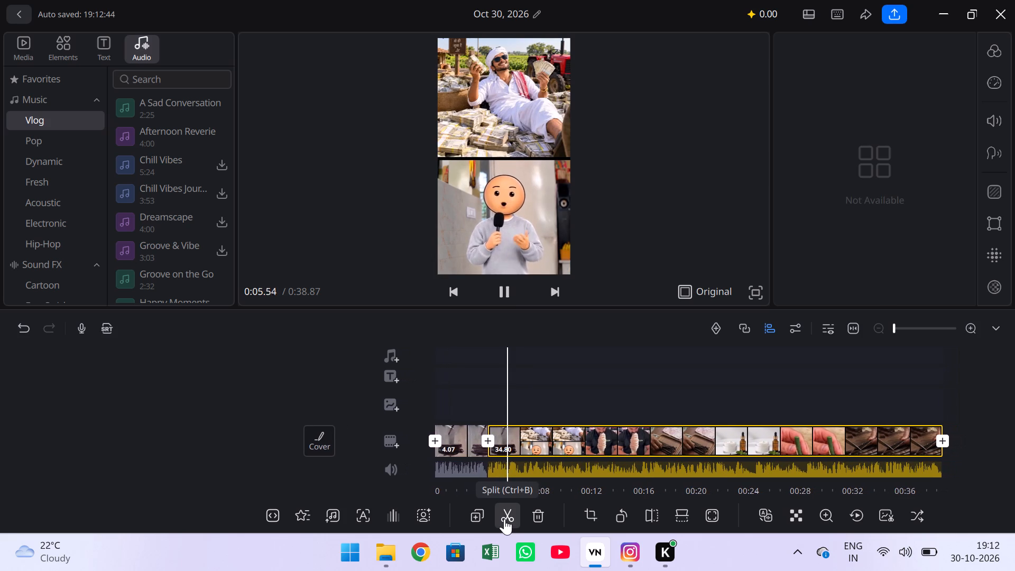
{"action": "key", "text": "space"}
{"action": "key", "text": "space"}
{"action": "key", "text": "space"}
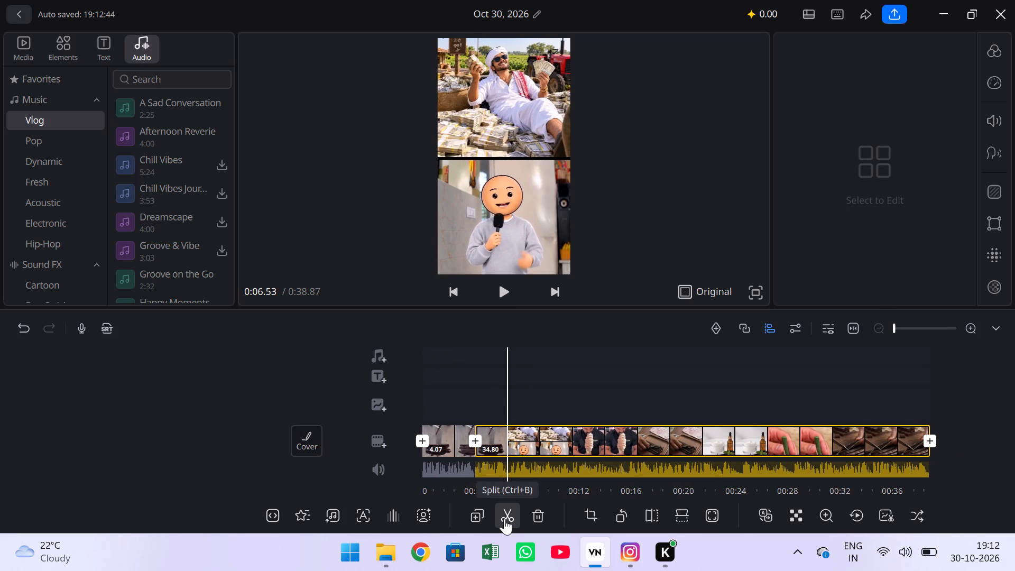
{"action": "key", "text": "space"}
{"action": "key", "text": "space"}
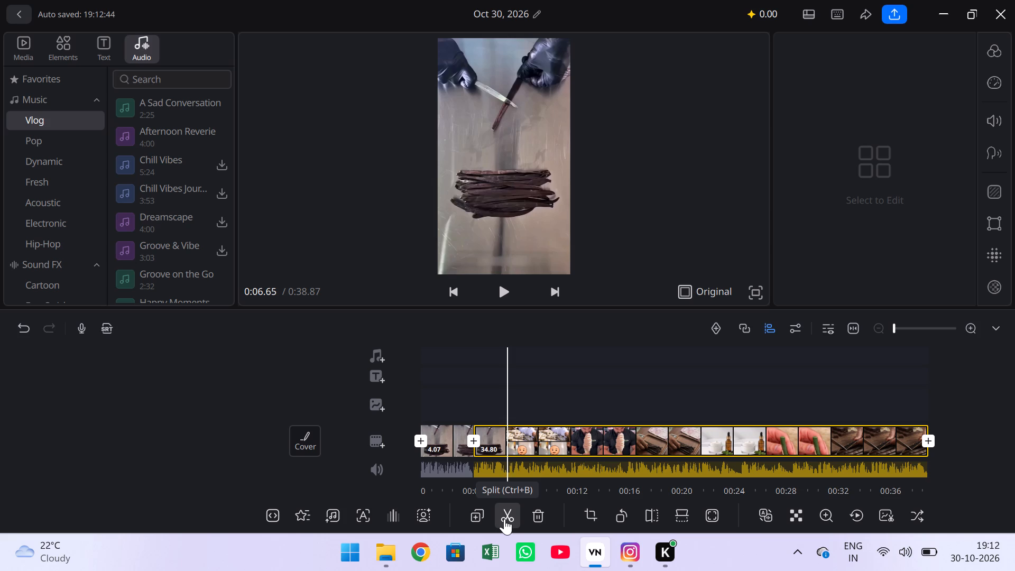
{"action": "key", "text": "Left"}
{"action": "key", "text": "Left"}
{"action": "key", "text": "Left"}
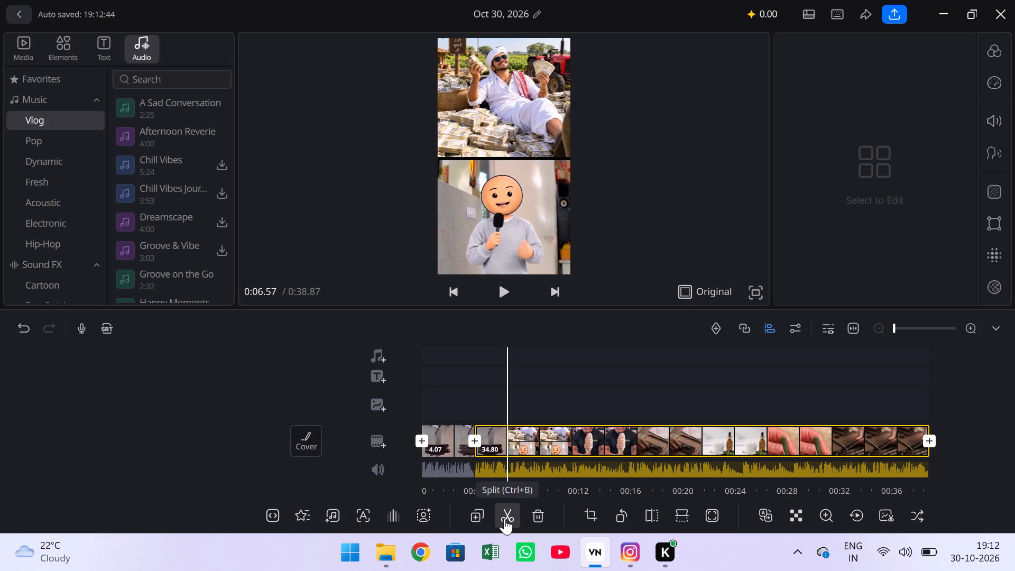
{"action": "left_click", "coordinate": [504, 519]}
Split the main video at 15.83 s, where the second split-picture scene with the emoji-faced presenter begins below the vanilla bundle.
{"action": "key", "text": "space"}
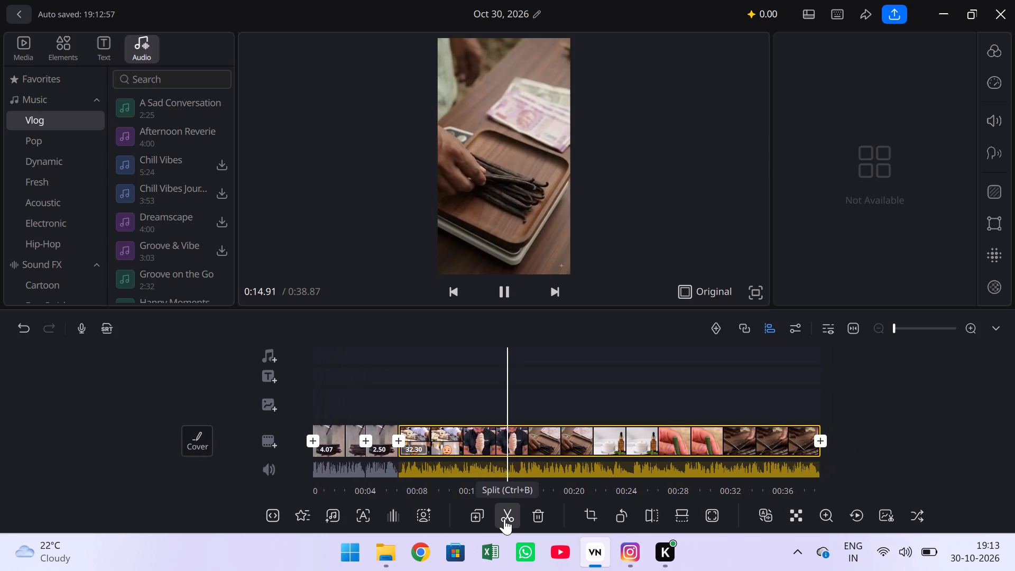
{"action": "key", "text": "space"}
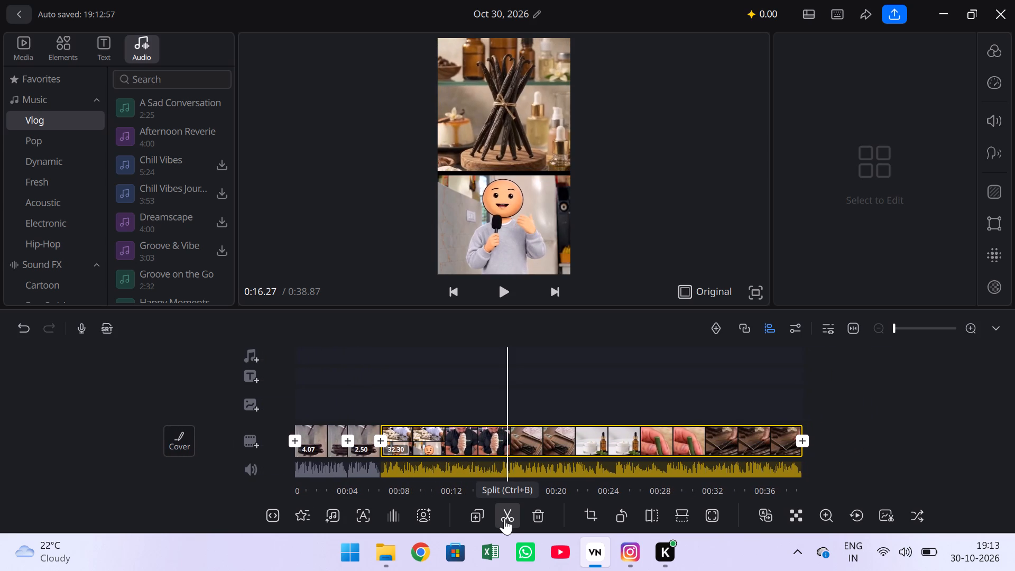
{"action": "key", "text": "Left"}
{"action": "key", "text": "Left"}
{"action": "key", "text": "Left"}
{"action": "key", "text": "Left"}
{"action": "key", "text": "Left"}
{"action": "key", "text": "Left"}
{"action": "key", "text": "Left"}
{"action": "key", "text": "Left"}
{"action": "key", "text": "Left"}
{"action": "key", "text": "Left"}
{"action": "key", "text": "Left"}
{"action": "key", "text": "Left"}
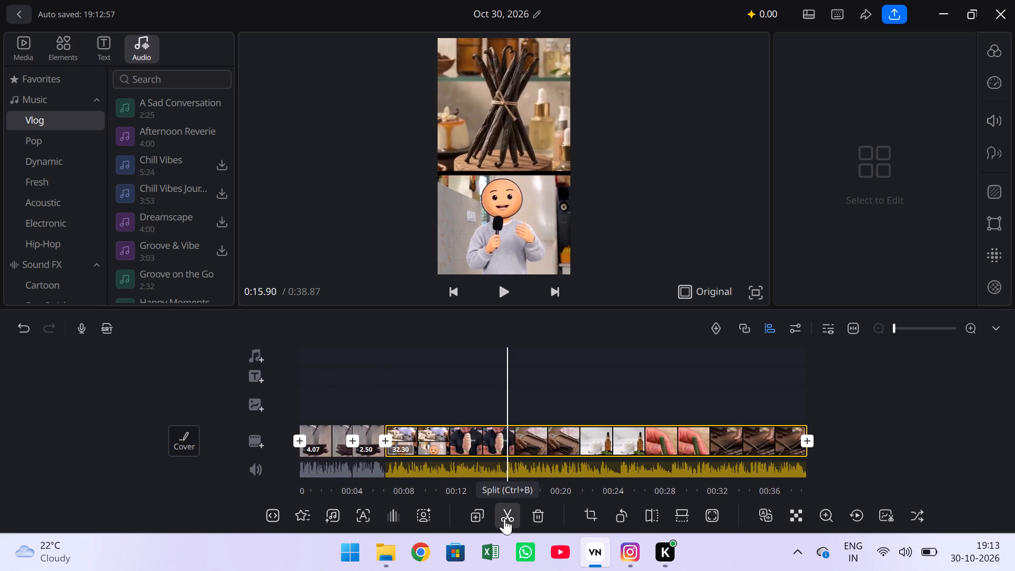
{"action": "key", "text": "Left"}
{"action": "key", "text": "Left"}
{"action": "key", "text": "Left"}
{"action": "key", "text": "Right"}
{"action": "key", "text": "Right"}
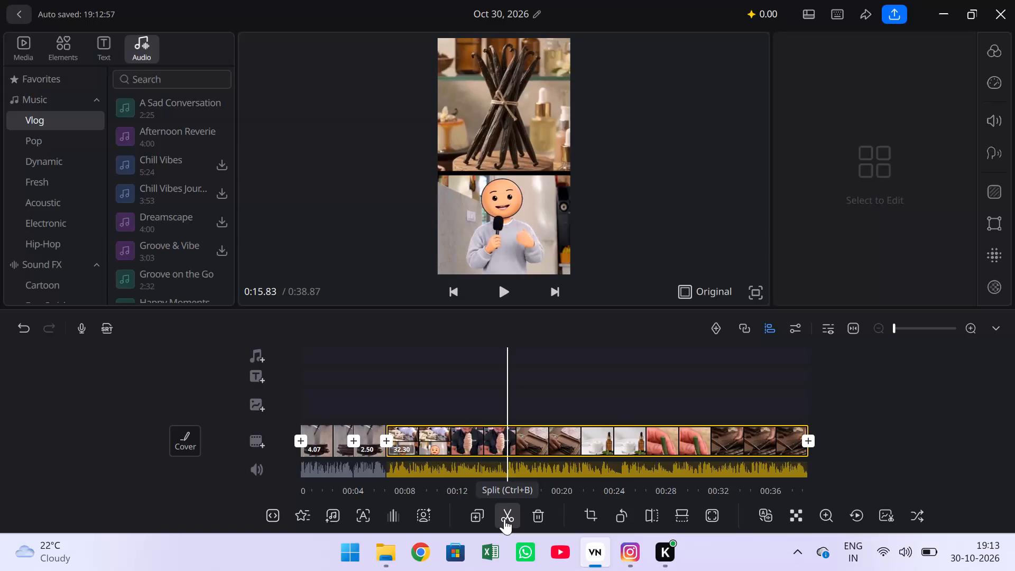
{"action": "left_click", "coordinate": [504, 519]}
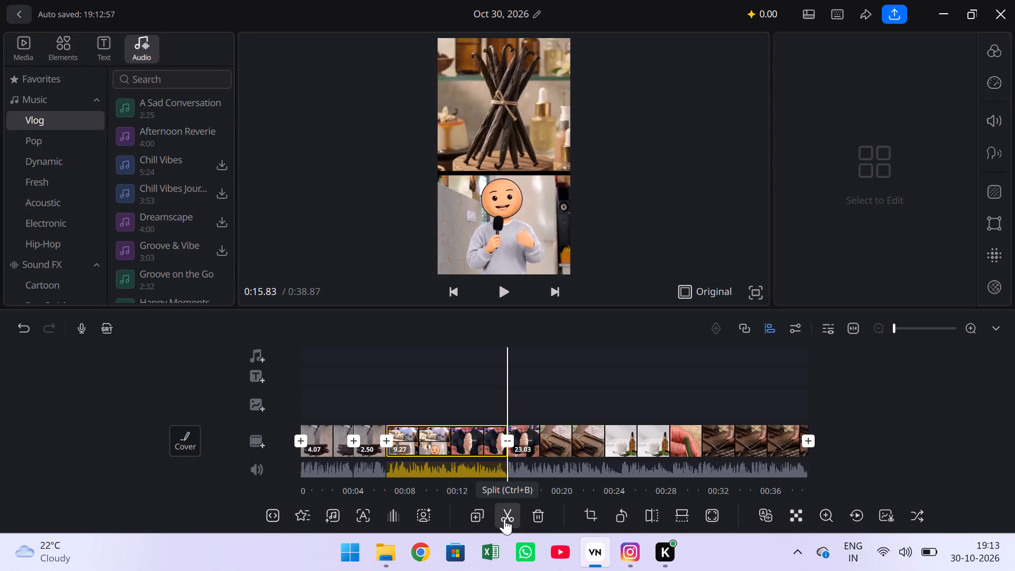
Split the main video at 18.57 s, at the end of the second split-picture presenter scene, just before the ice cream shot.
{"action": "key", "text": "space"}
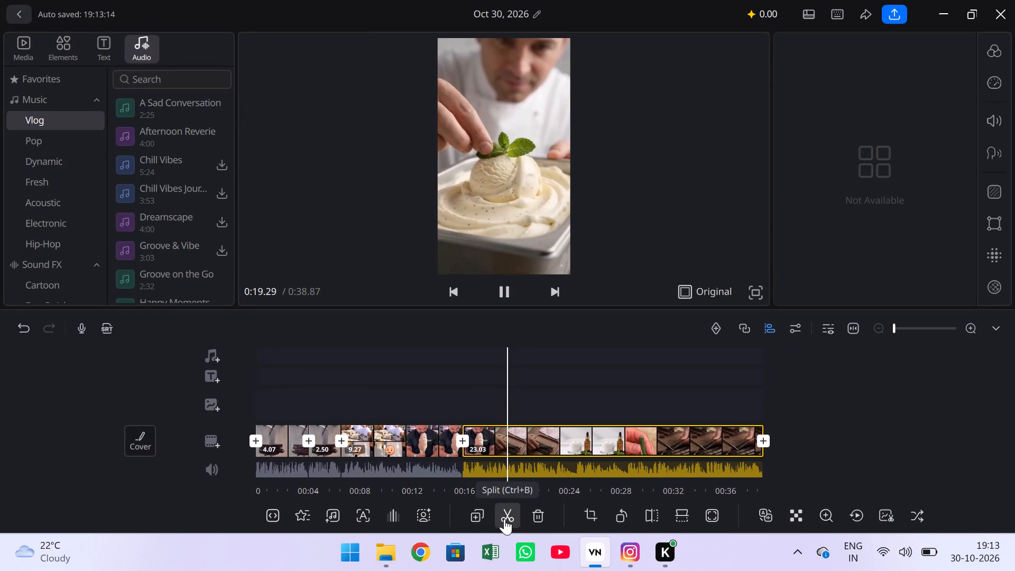
{"action": "key", "text": "space"}
{"action": "key", "text": "Left"}
{"action": "key", "text": "Left"}
{"action": "key", "text": "Left"}
{"action": "key", "text": "Left"}
{"action": "key", "text": "Left"}
{"action": "key", "text": "Left"}
{"action": "key", "text": "Left"}
{"action": "key", "text": "Left"}
{"action": "key", "text": "Left"}
{"action": "key", "text": "Left"}
{"action": "key", "text": "Left"}
{"action": "key", "text": "Left"}
{"action": "key", "text": "Left"}
{"action": "key", "text": "Left"}
{"action": "key", "text": "Left"}
{"action": "key", "text": "Left"}
{"action": "key", "text": "Left"}
{"action": "key", "text": "Left"}
{"action": "key", "text": "Left"}
{"action": "key", "text": "Left"}
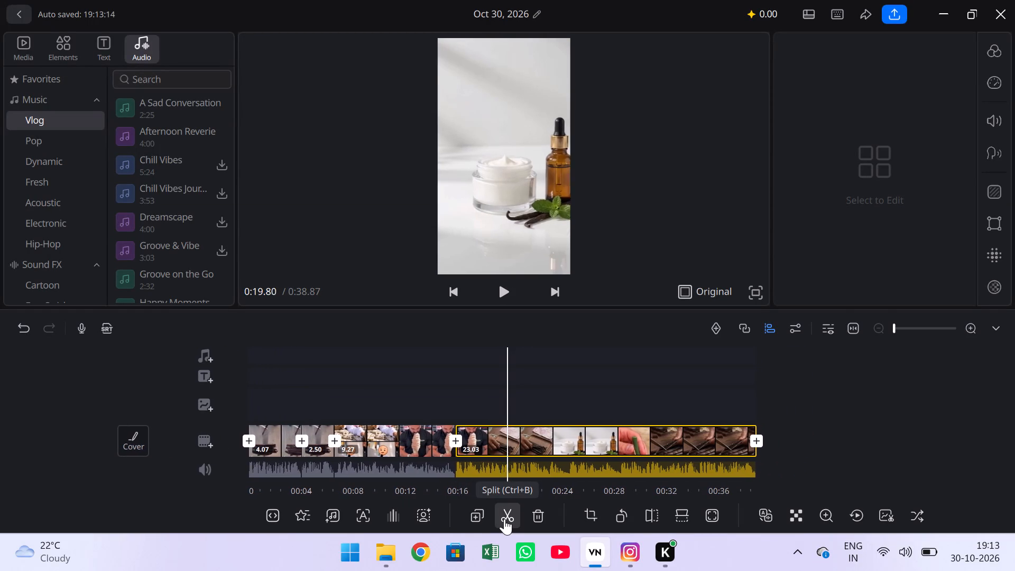
{"action": "key", "text": "Left"}
{"action": "key", "text": "Left"}
{"action": "key", "text": "Left"}
{"action": "key", "text": "Left"}
{"action": "key", "text": "Left"}
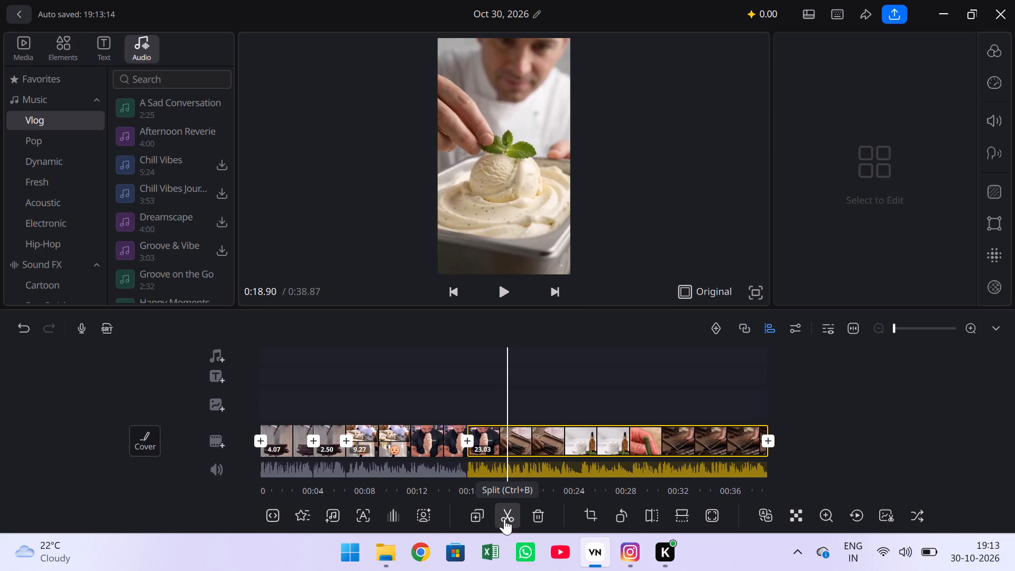
{"action": "key", "text": "Left"}
{"action": "key", "text": "Left"}
{"action": "key", "text": "Left"}
{"action": "key", "text": "Left"}
{"action": "key", "text": "Left"}
{"action": "key", "text": "Left"}
{"action": "key", "text": "Left"}
{"action": "key", "text": "Left"}
{"action": "key", "text": "Left"}
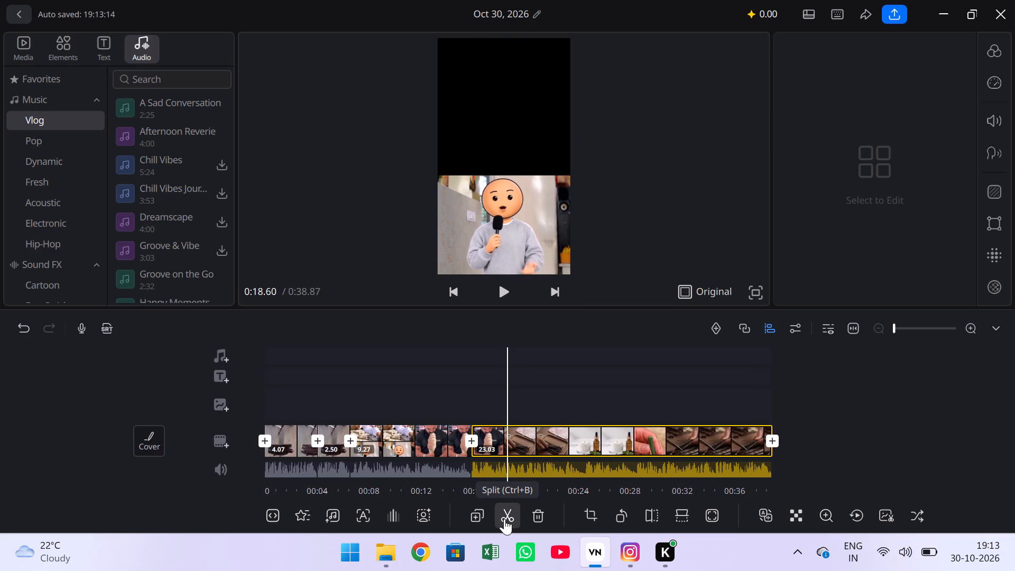
{"action": "key", "text": "Left"}
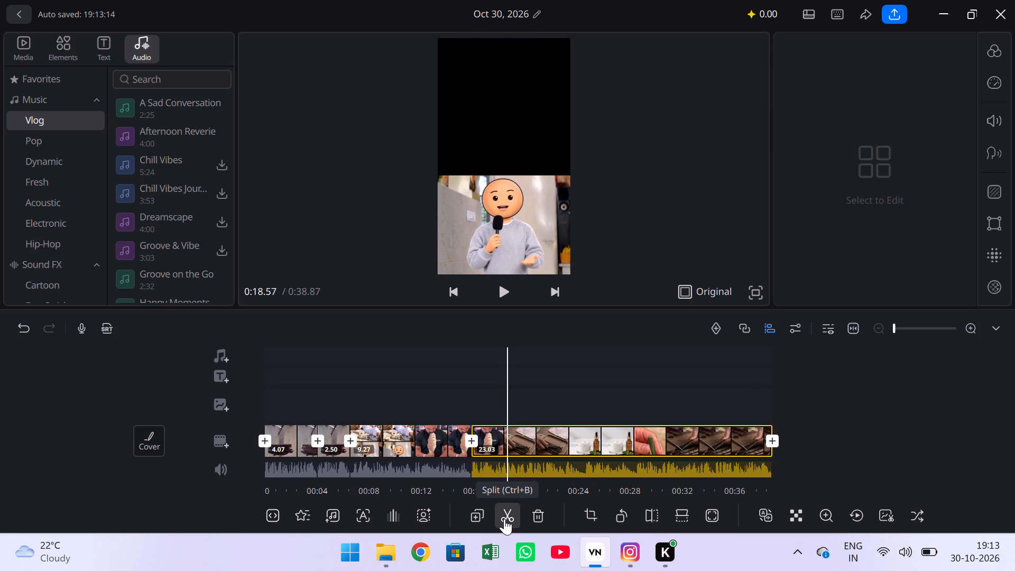
{"action": "left_click", "coordinate": [504, 519]}
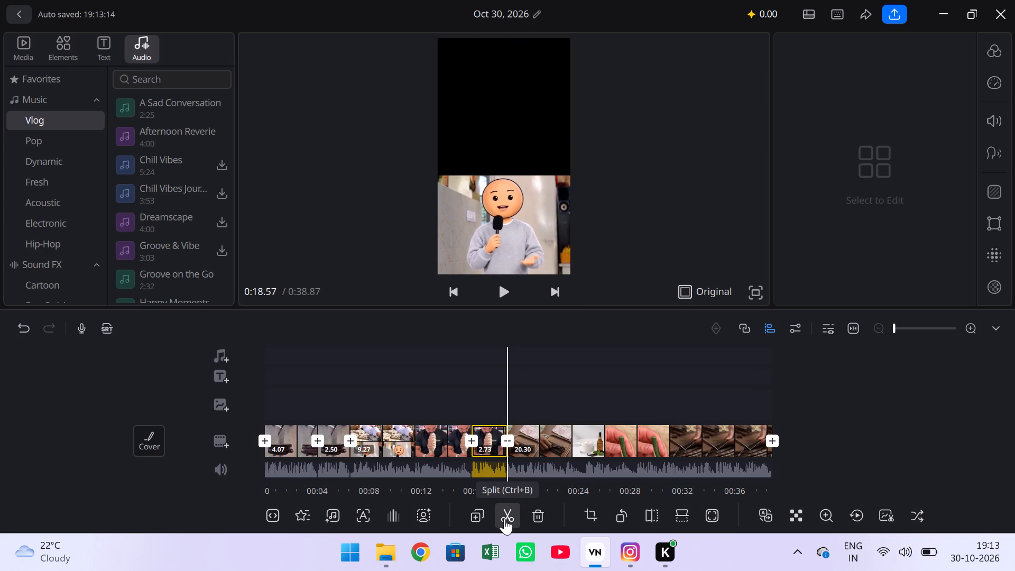
Split the main video at 34.53 s, where the full-frame scene of the standing emoji-faced presenter begins after the weighing-scale shot.
{"action": "key", "text": "space"}
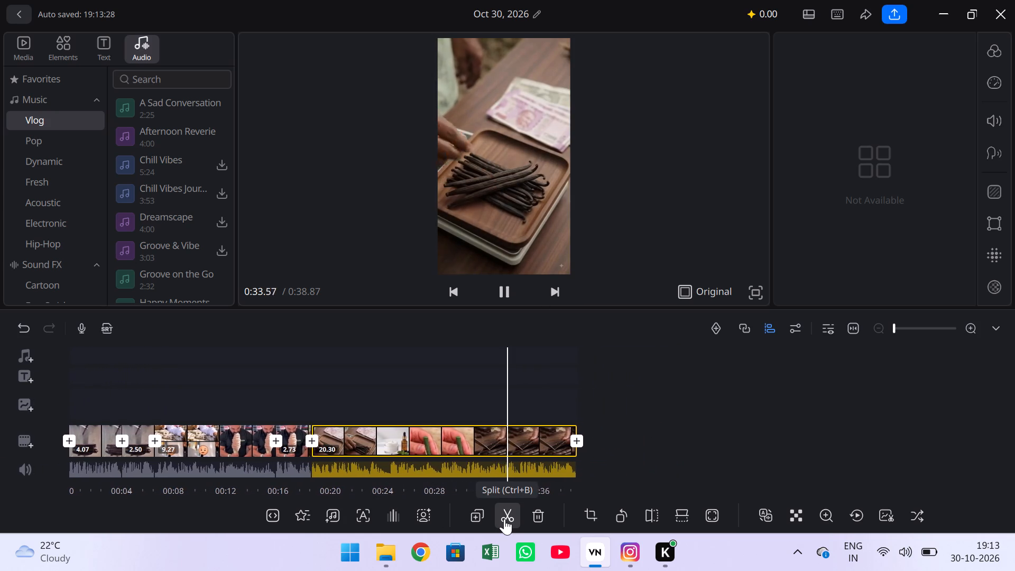
{"action": "key", "text": "space"}
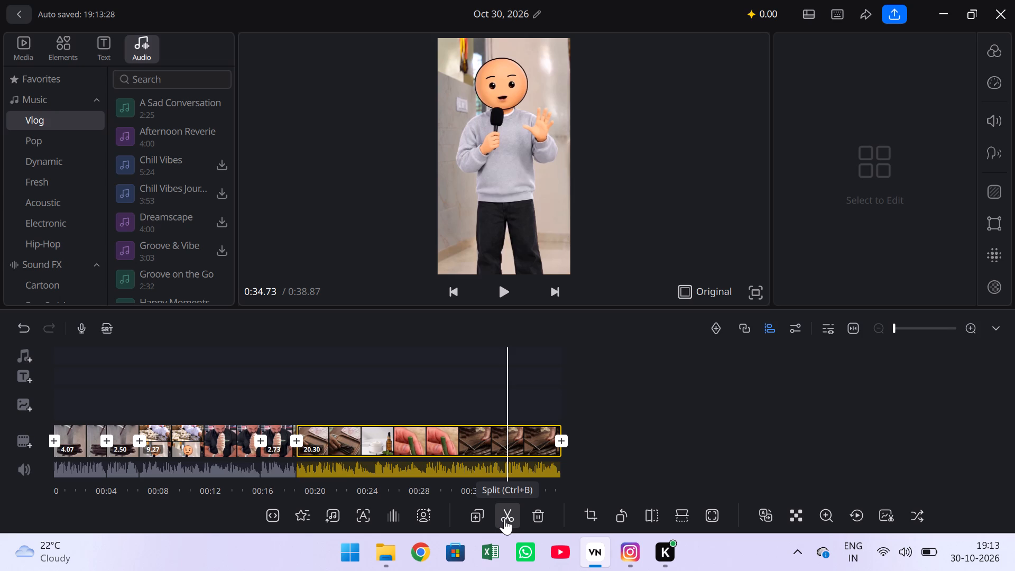
{"action": "key", "text": "Left"}
{"action": "key", "text": "Left"}
{"action": "key", "text": "Left"}
{"action": "key", "text": "Left"}
{"action": "key", "text": "Left"}
{"action": "key", "text": "Left"}
{"action": "key", "text": "Left"}
{"action": "key", "text": "Left"}
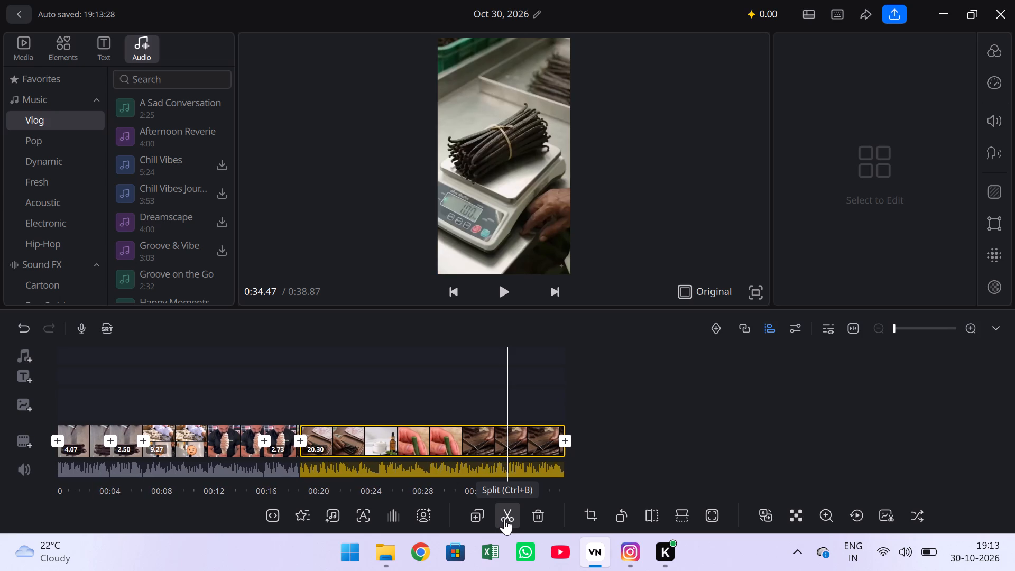
{"action": "key", "text": "Right"}
{"action": "key", "text": "Right"}
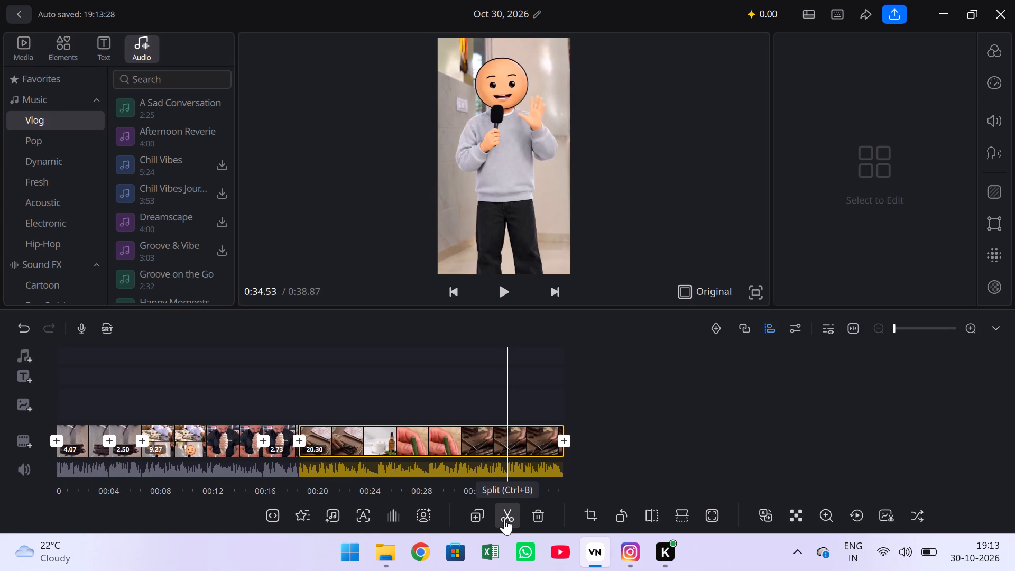
{"action": "left_click", "coordinate": [504, 519]}
Play back the full-frame presenter scene from the split at 34.53 s.
{"action": "key", "text": "space"}
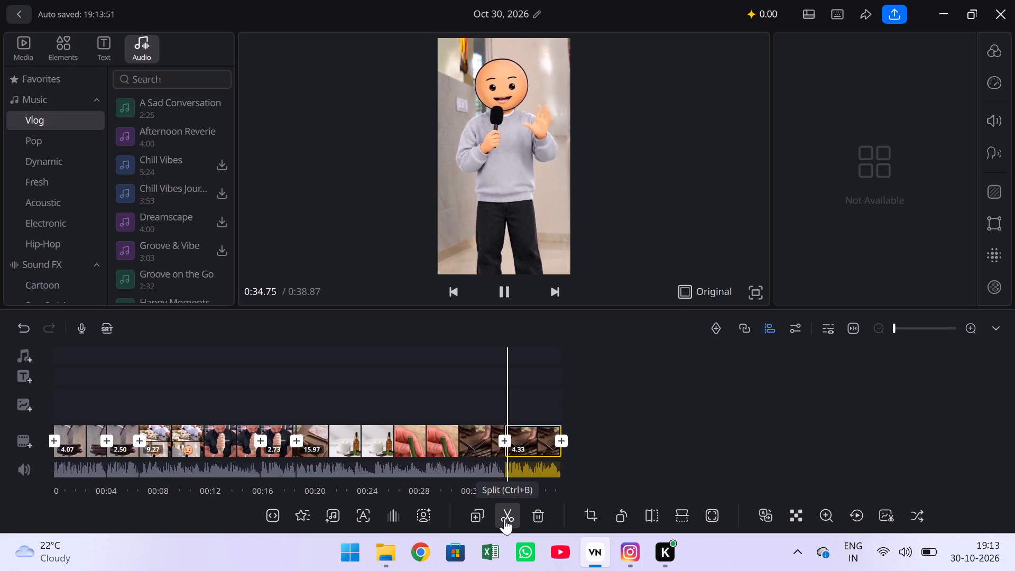
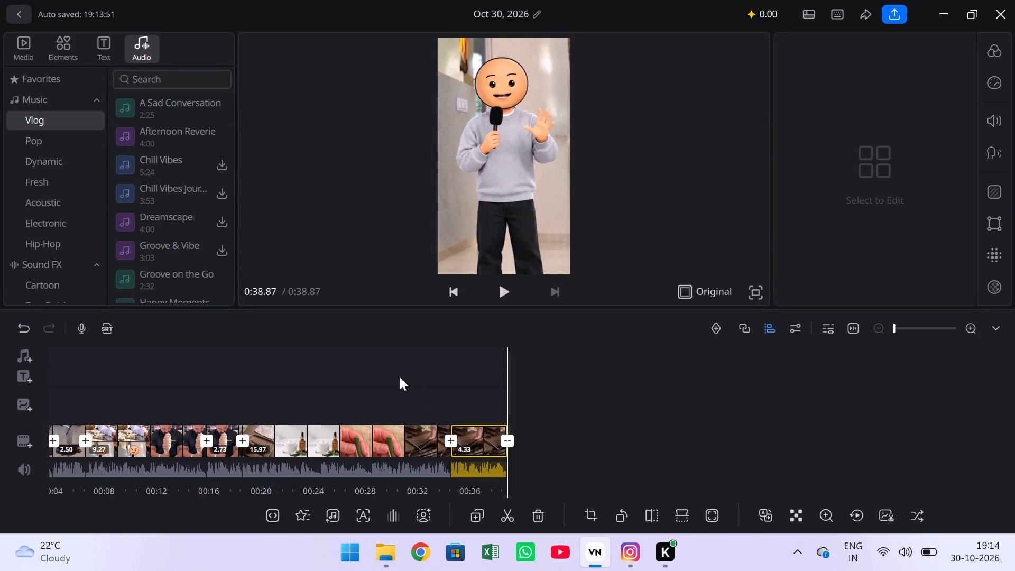
Play the split main video from 0:00 to review its scenes up to the ice cream shot.
{"action": "left_click_drag", "start_coordinate": [400, 377], "coordinate": [624, 400]}
{"action": "left_click_drag", "start_coordinate": [469, 388], "coordinate": [632, 392]}
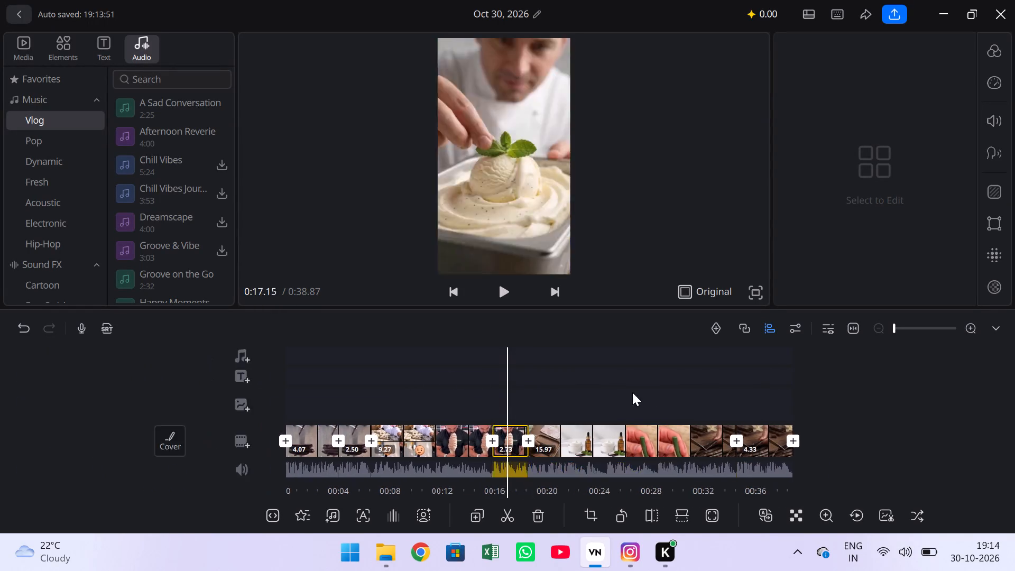
{"action": "left_click_drag", "start_coordinate": [632, 392], "coordinate": [672, 393]}
{"action": "left_click_drag", "start_coordinate": [475, 382], "coordinate": [637, 388]}
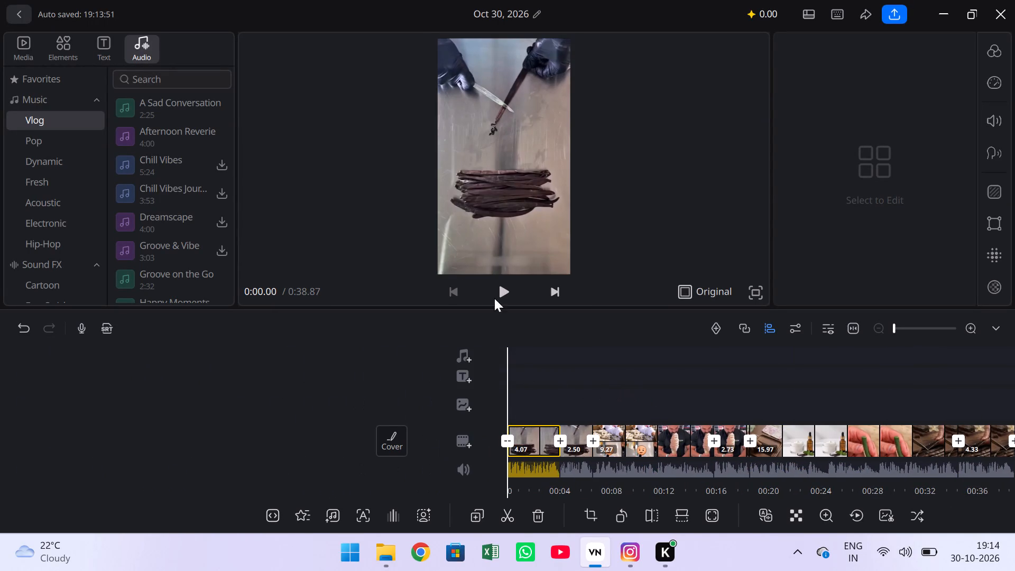
{"action": "left_click", "coordinate": [497, 294]}
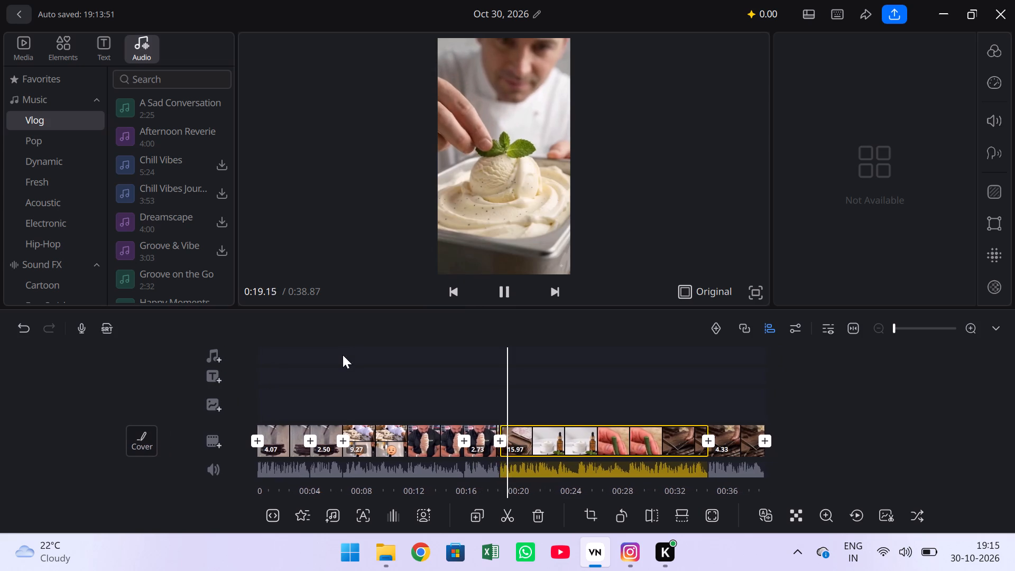
Add the talking-character clip Video-32344 (1) as an overlay starting at 0:00 above the main video.
{"action": "left_click_drag", "start_coordinate": [343, 355], "coordinate": [546, 378]}
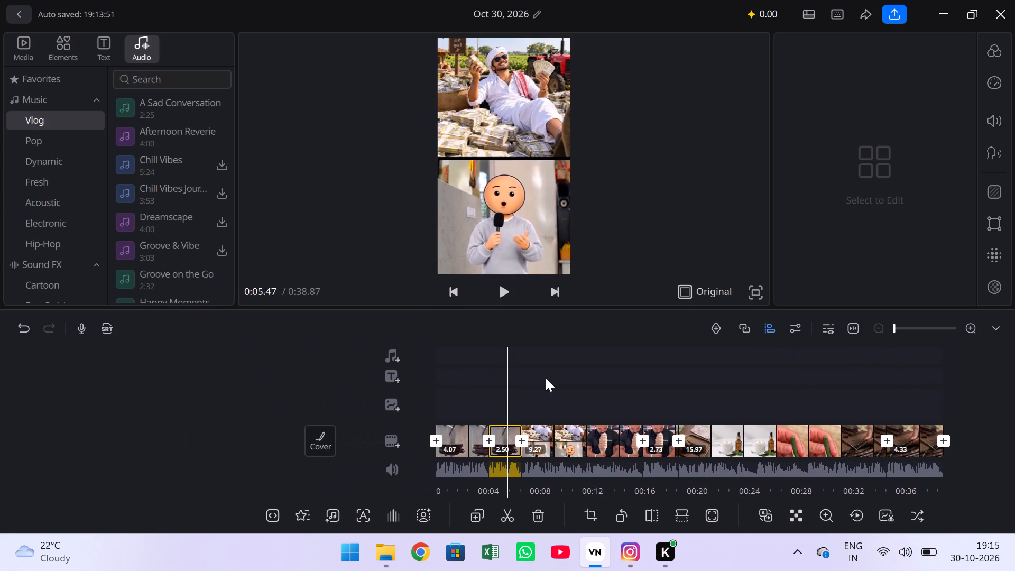
{"action": "left_click_drag", "start_coordinate": [546, 378], "coordinate": [607, 369]}
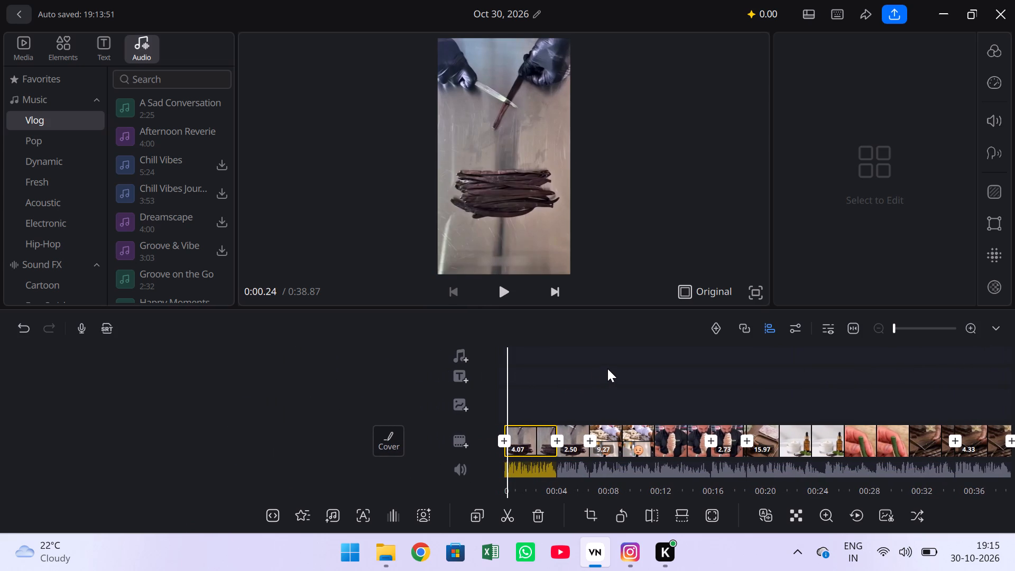
{"action": "left_click_drag", "start_coordinate": [607, 369], "coordinate": [649, 361]}
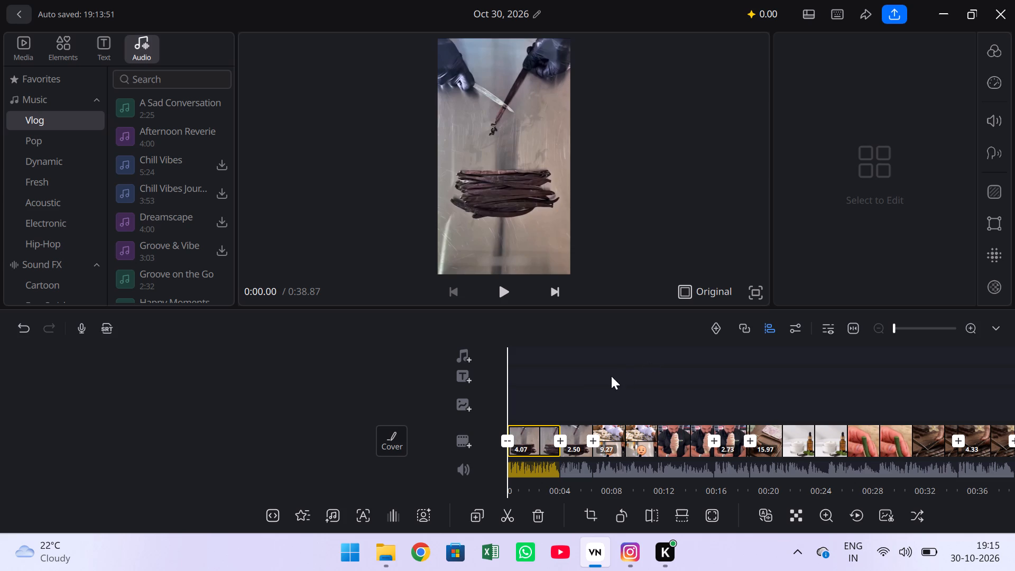
{"action": "left_click", "coordinate": [472, 409]}
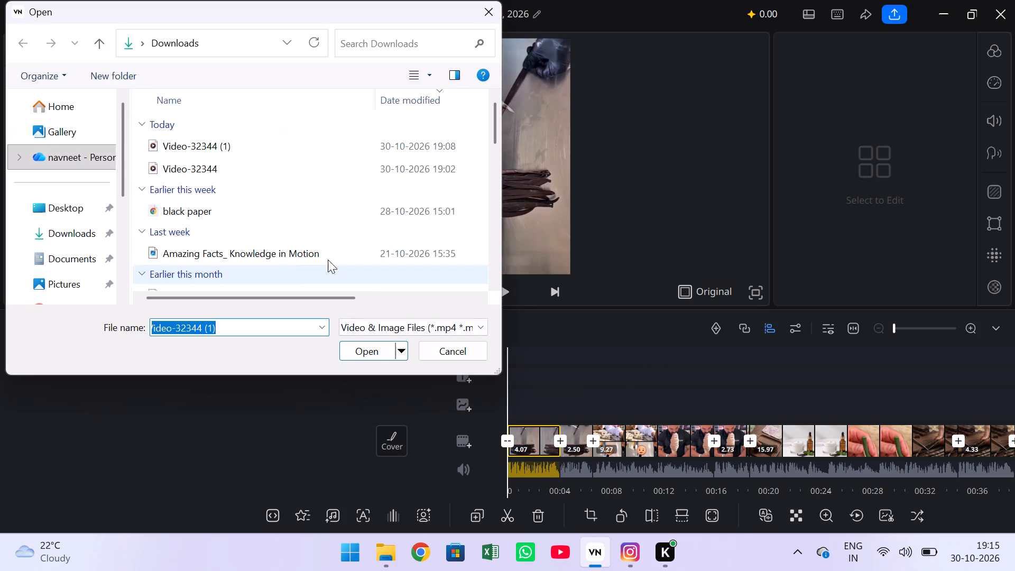
{"action": "double_click", "coordinate": [205, 146]}
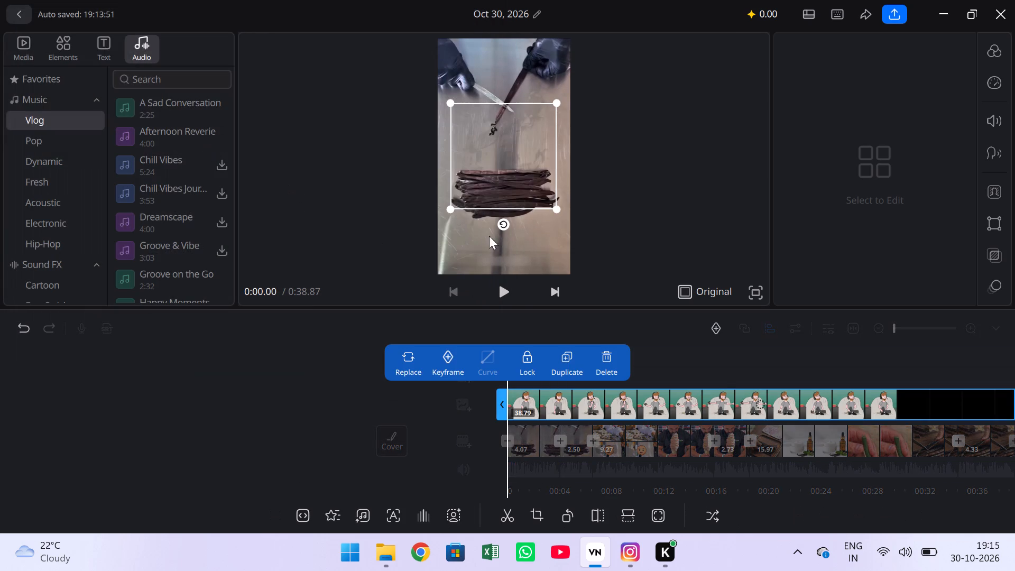
Move the character overlay to the lower half of the frame and enlarge it to nearly the frame's width.
{"action": "left_click_drag", "start_coordinate": [511, 141], "coordinate": [511, 147]}
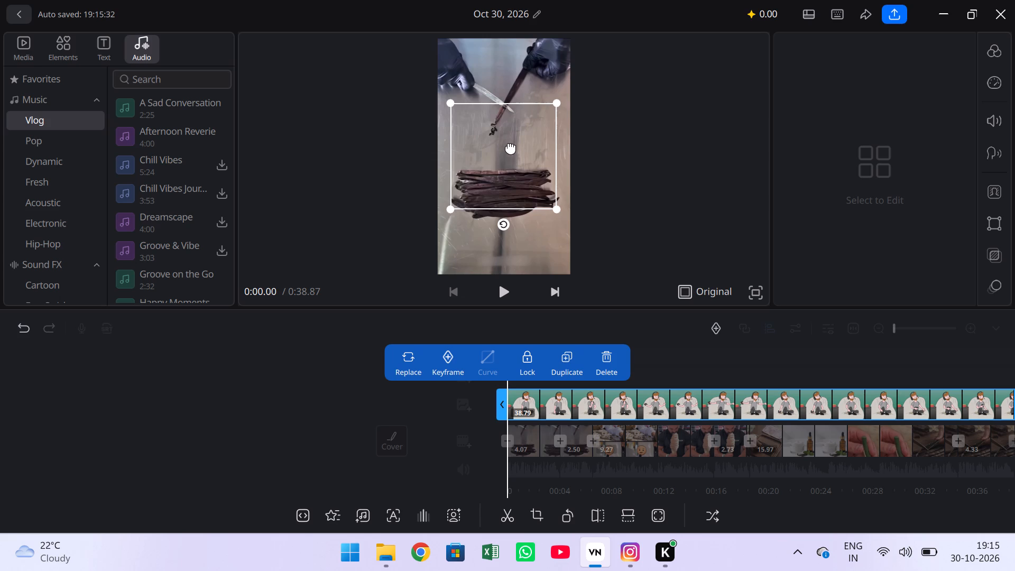
{"action": "left_click_drag", "start_coordinate": [511, 147], "coordinate": [503, 207]}
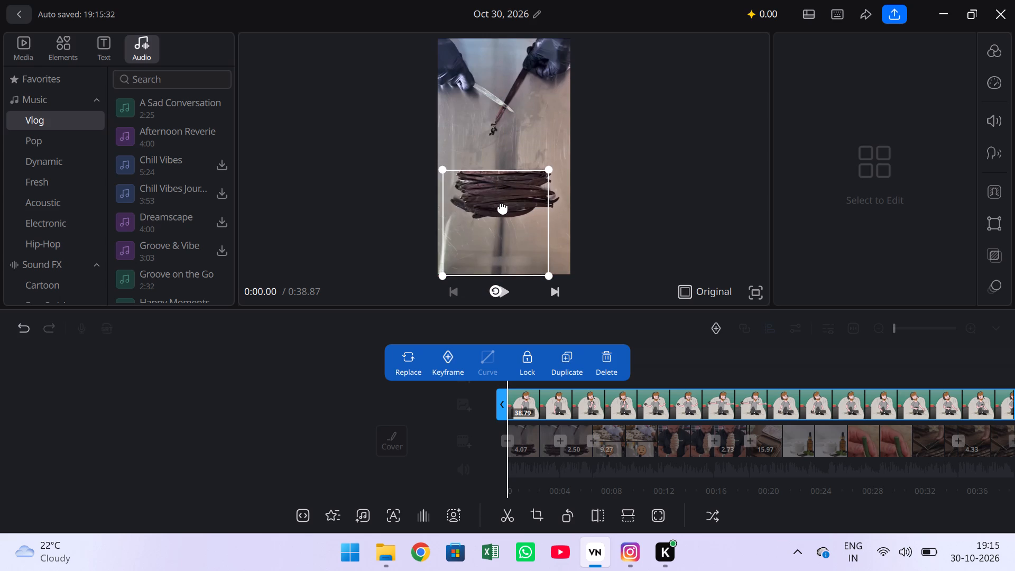
{"action": "left_click_drag", "start_coordinate": [503, 207], "coordinate": [496, 207]}
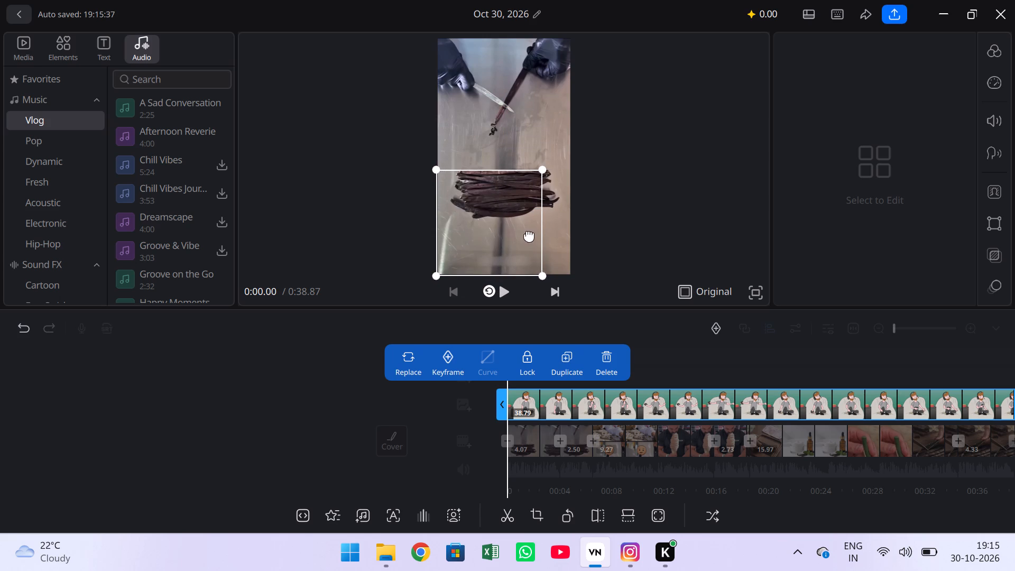
{"action": "left_click_drag", "start_coordinate": [539, 170], "coordinate": [551, 161]}
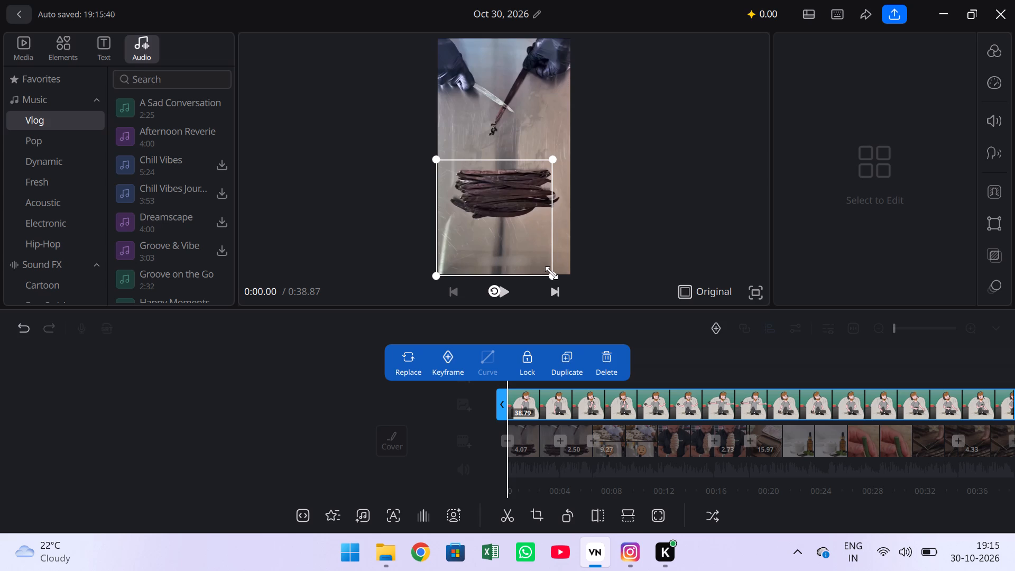
{"action": "left_click_drag", "start_coordinate": [551, 273], "coordinate": [574, 279]}
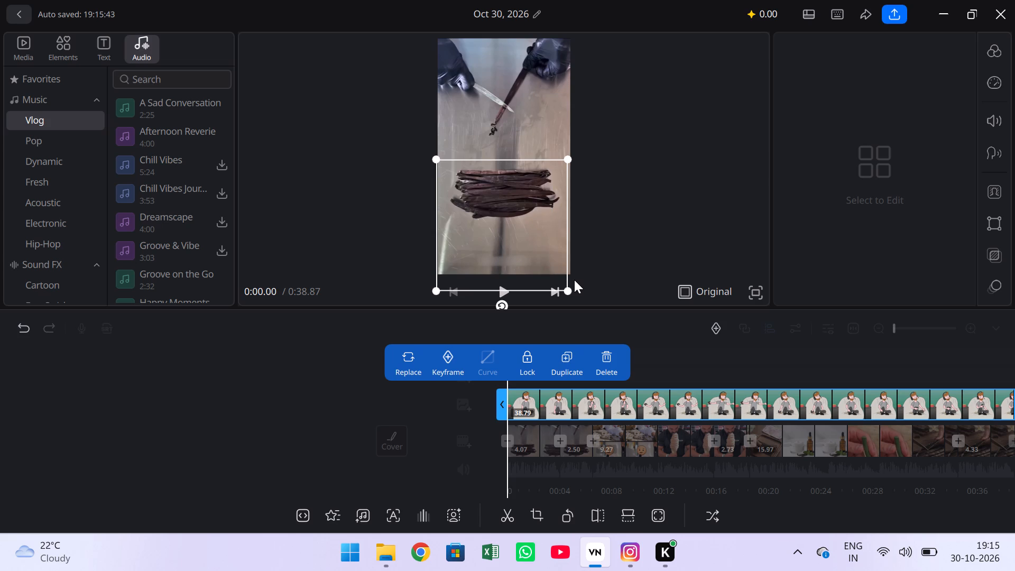
At 4.07 s, enlarge and reposition the character overlay so it spans the frame's full width below the middle of the picture.
{"action": "left_click", "coordinate": [566, 282]}
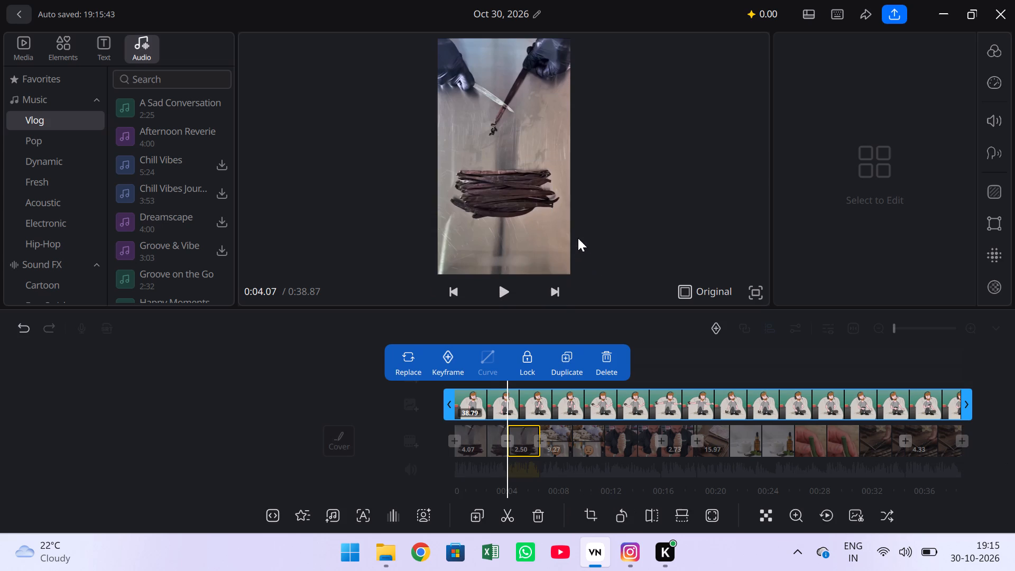
{"action": "left_click_drag", "start_coordinate": [528, 227], "coordinate": [518, 160]}
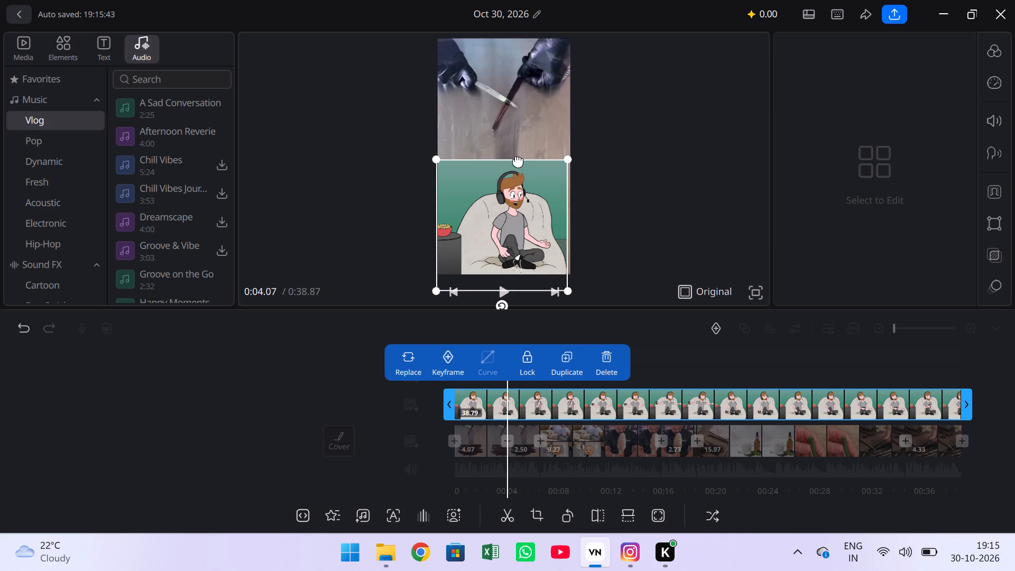
{"action": "left_click_drag", "start_coordinate": [518, 160], "coordinate": [516, 155]}
{"action": "left_click_drag", "start_coordinate": [510, 209], "coordinate": [508, 167]}
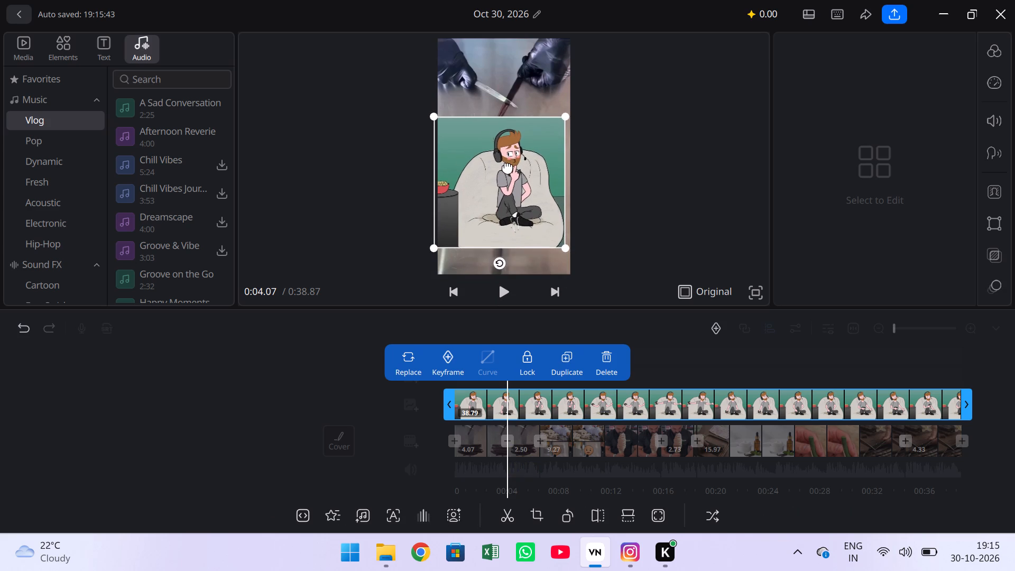
{"action": "left_click_drag", "start_coordinate": [566, 247], "coordinate": [568, 250]}
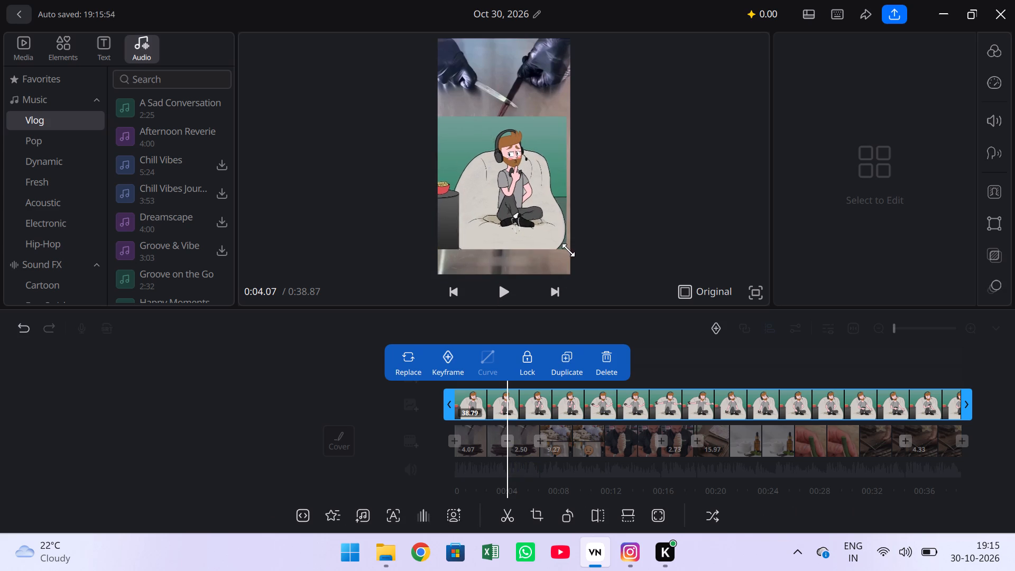
{"action": "left_click_drag", "start_coordinate": [568, 250], "coordinate": [571, 254]}
{"action": "left_click_drag", "start_coordinate": [525, 167], "coordinate": [530, 206]}
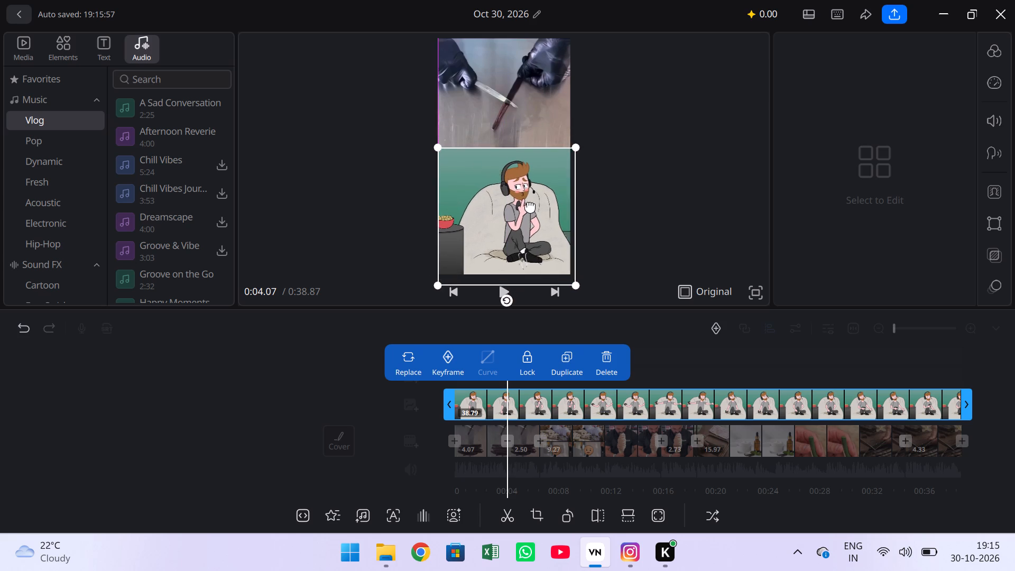
{"action": "left_click_drag", "start_coordinate": [530, 206], "coordinate": [529, 205]}
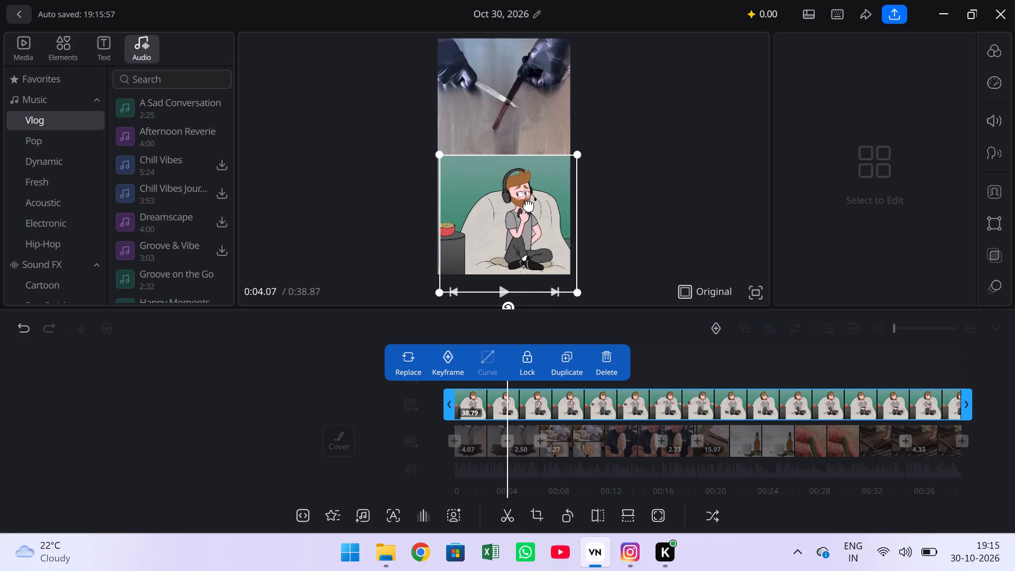
{"action": "left_click_drag", "start_coordinate": [529, 205], "coordinate": [529, 198]}
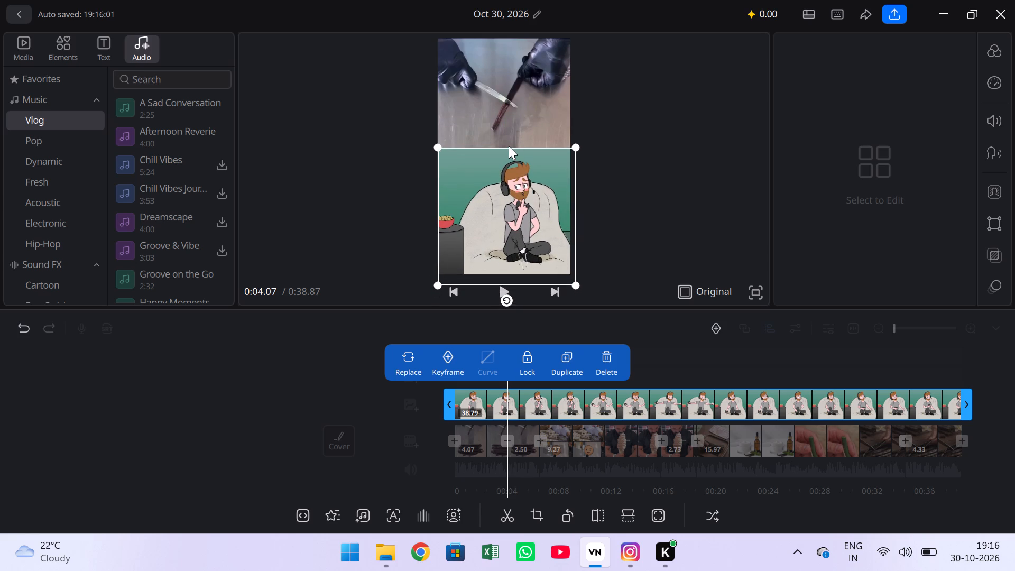
{"action": "left_click_drag", "start_coordinate": [509, 146], "coordinate": [512, 172]}
{"action": "left_click_drag", "start_coordinate": [513, 172], "coordinate": [511, 196]}
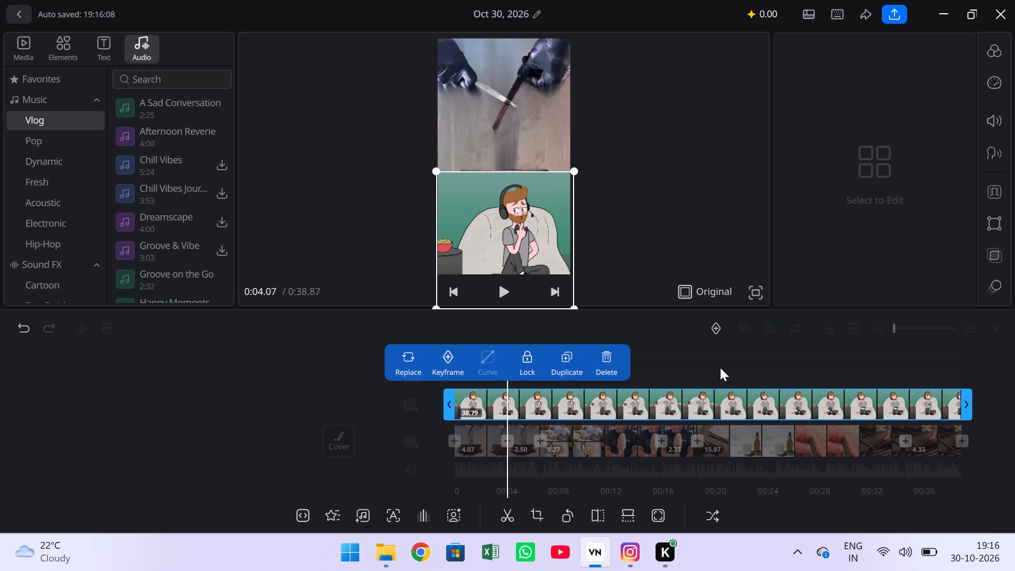
Trim both ends of the character overlay so it runs 2.50 s from 4.07 s, matching the first split-picture presenter scene.
{"action": "left_click_drag", "start_coordinate": [965, 403], "coordinate": [754, 416]}
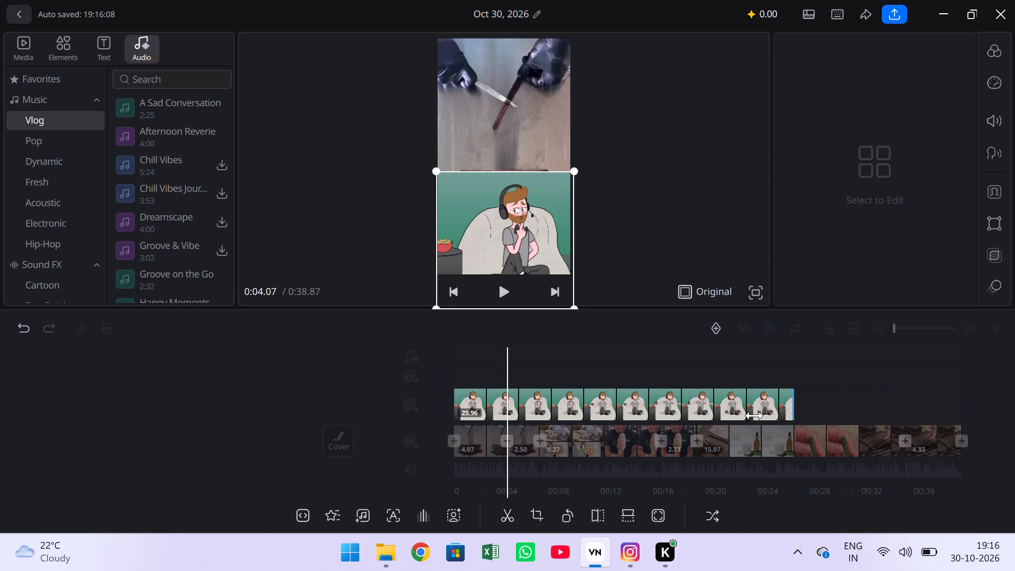
{"action": "left_click_drag", "start_coordinate": [754, 416], "coordinate": [554, 409]}
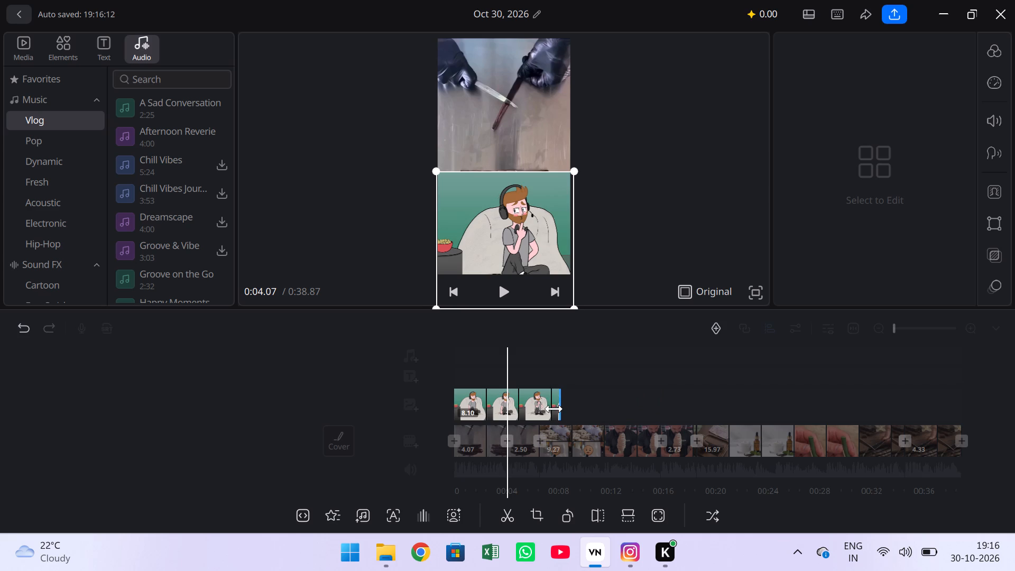
{"action": "left_click_drag", "start_coordinate": [554, 409], "coordinate": [548, 409]}
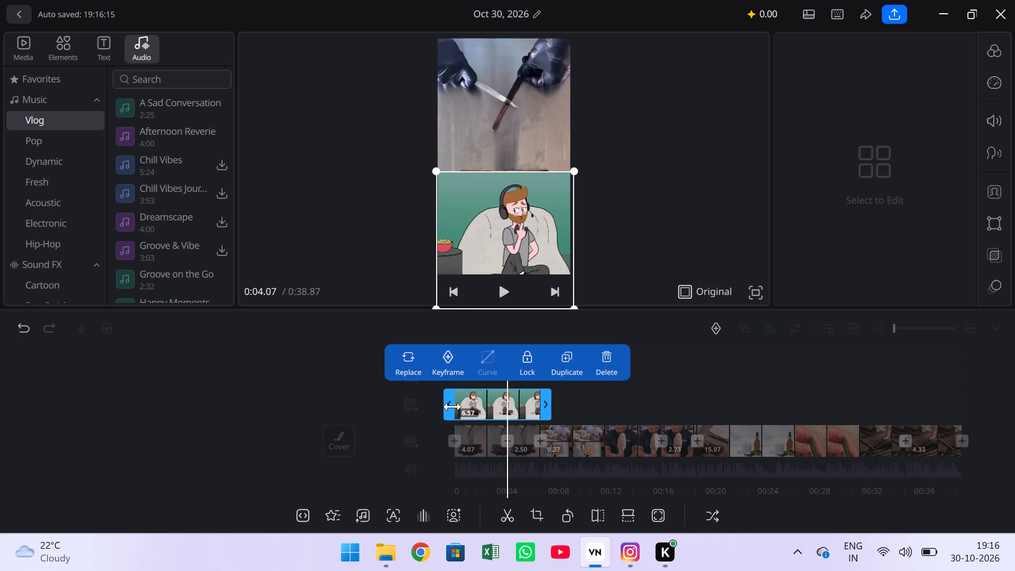
{"action": "left_click_drag", "start_coordinate": [449, 403], "coordinate": [478, 407]}
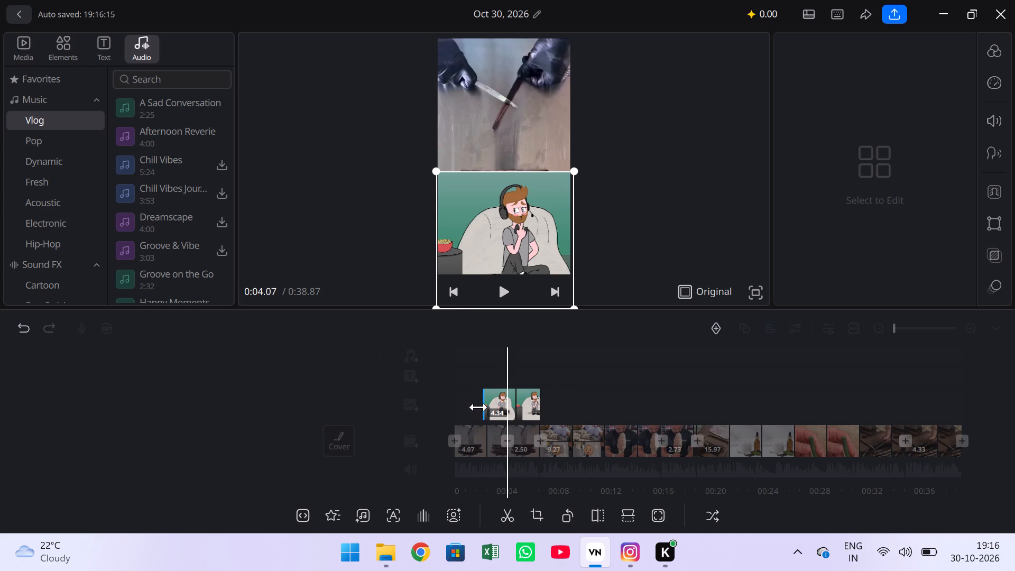
{"action": "left_click_drag", "start_coordinate": [478, 407], "coordinate": [500, 410]}
{"action": "left_click", "coordinate": [598, 407]}
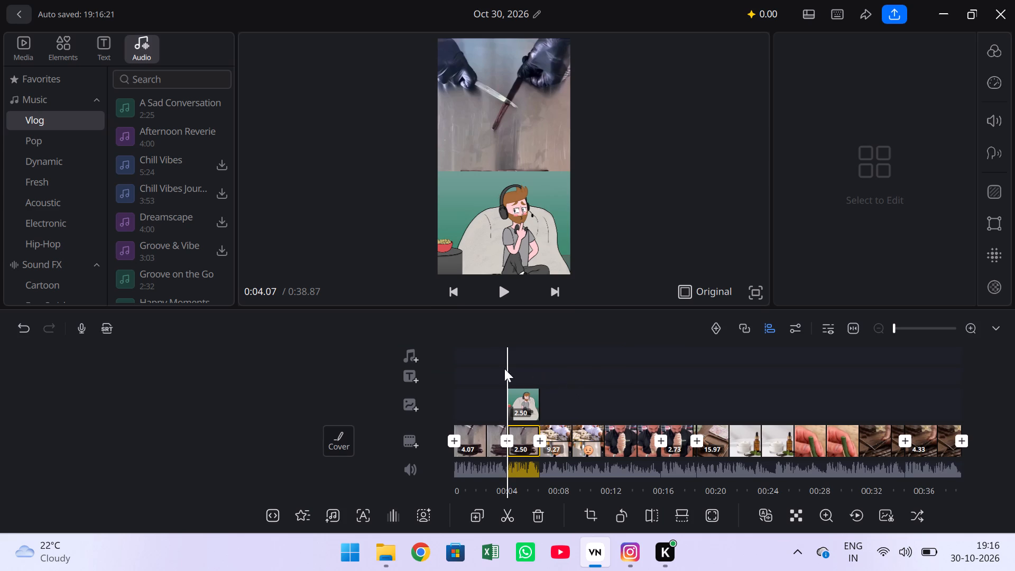
Play back from about 1.68 s to check the character overlay on the first split-picture scene.
{"action": "left_click_drag", "start_coordinate": [470, 377], "coordinate": [512, 386]}
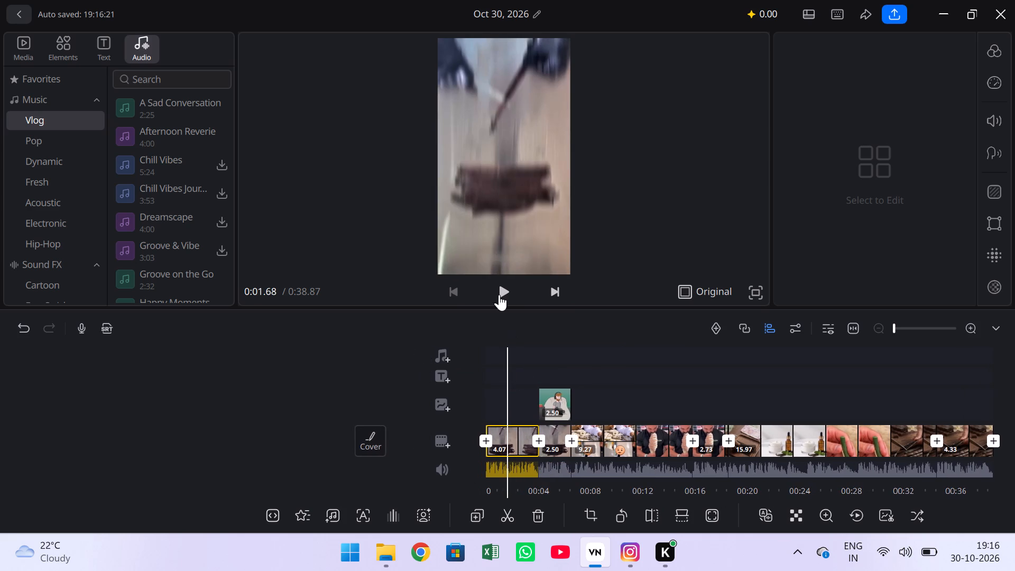
{"action": "left_click", "coordinate": [493, 278]}
{"action": "left_click", "coordinate": [496, 283]}
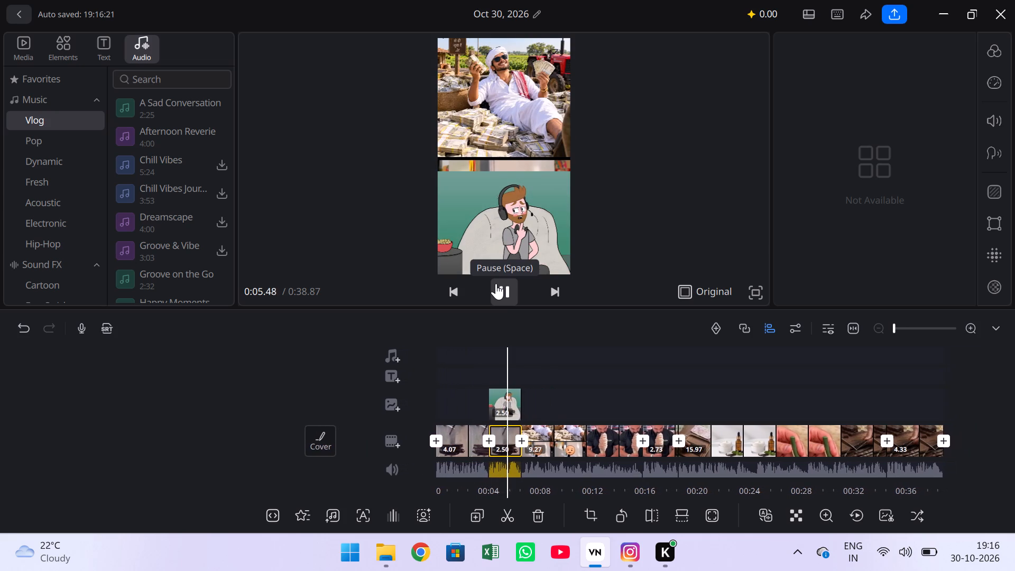
Mute the 2.50 s character overlay clip.
{"action": "left_click", "coordinate": [489, 389]}
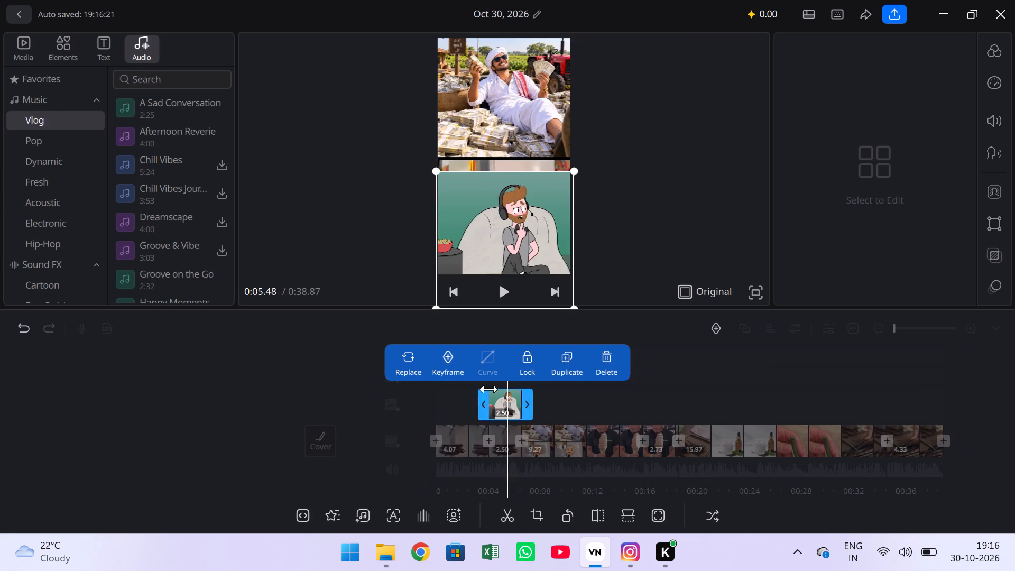
{"action": "left_click", "coordinate": [1000, 118]}
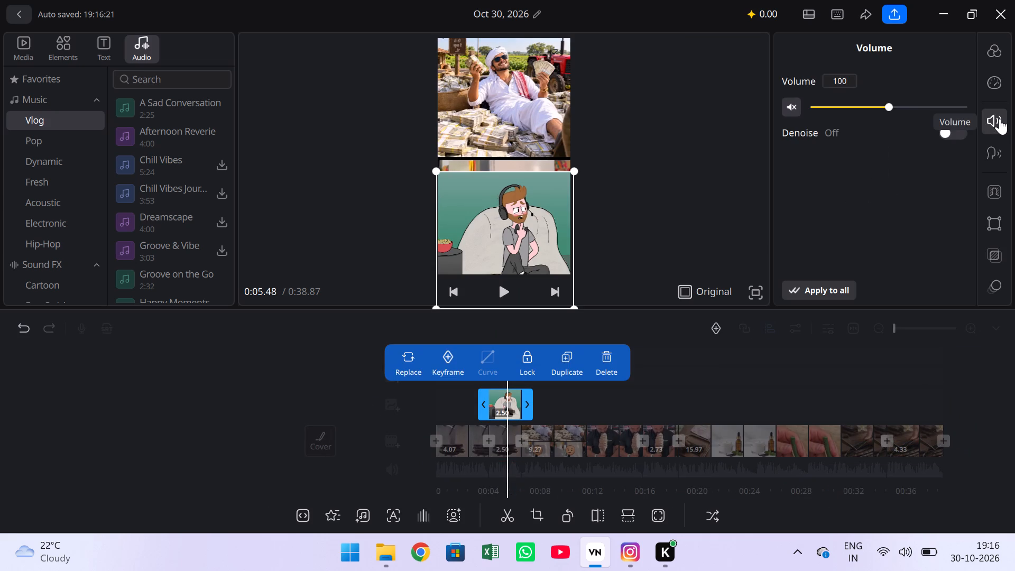
{"action": "left_click", "coordinate": [788, 105]}
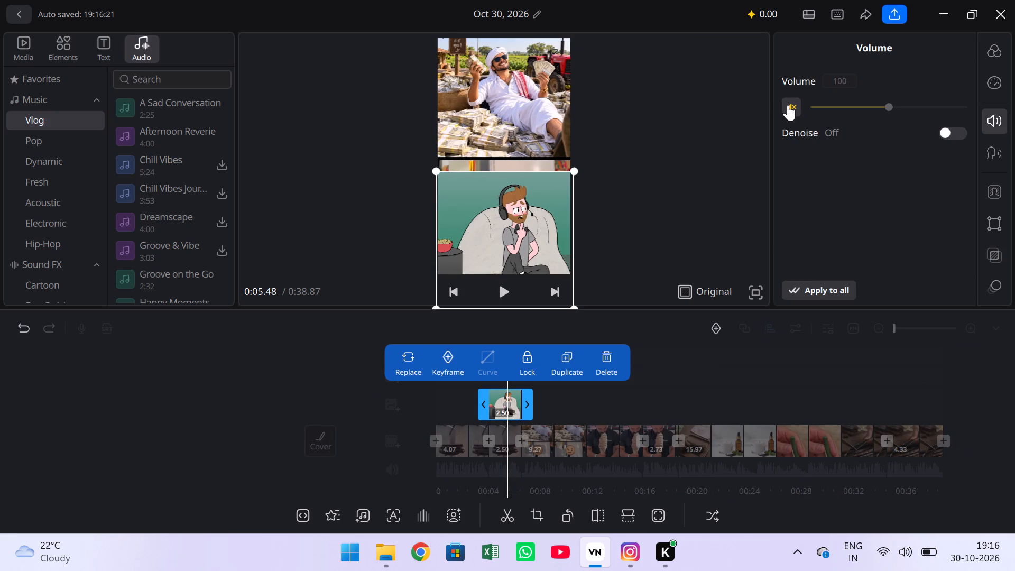
{"action": "left_click", "coordinate": [719, 389]}
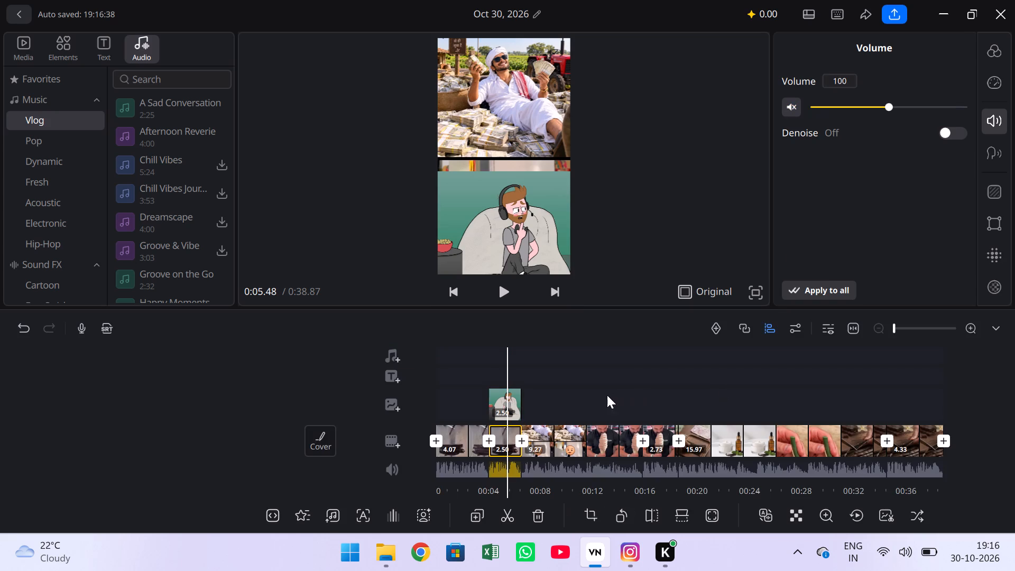
Play back twice, from about 2.39 s and 3.64 s, to check the muted character overlay on the first split-picture scene.
{"action": "left_click_drag", "start_coordinate": [613, 393], "coordinate": [668, 394]}
{"action": "left_click", "coordinate": [500, 277]}
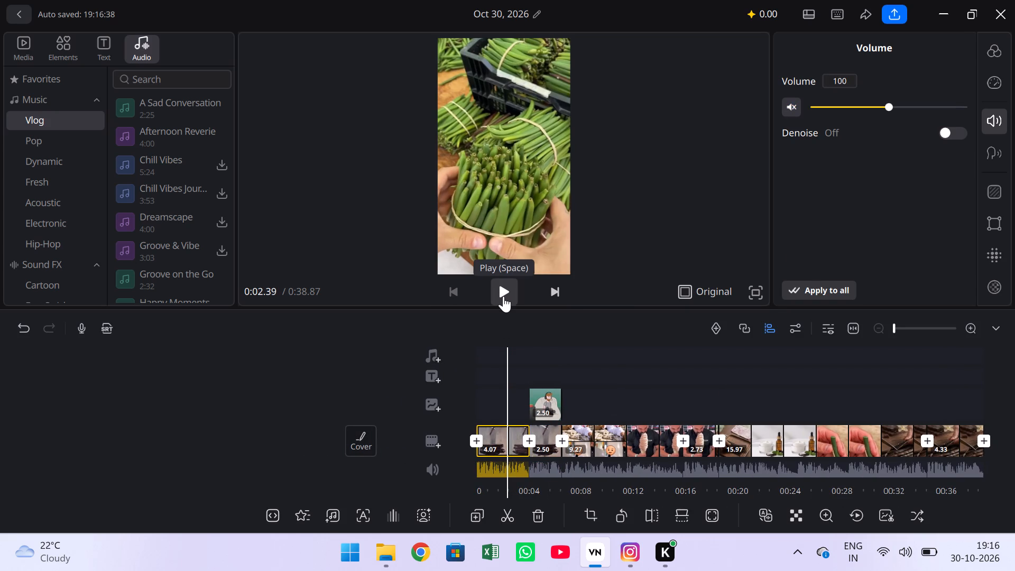
{"action": "left_click", "coordinate": [503, 296]}
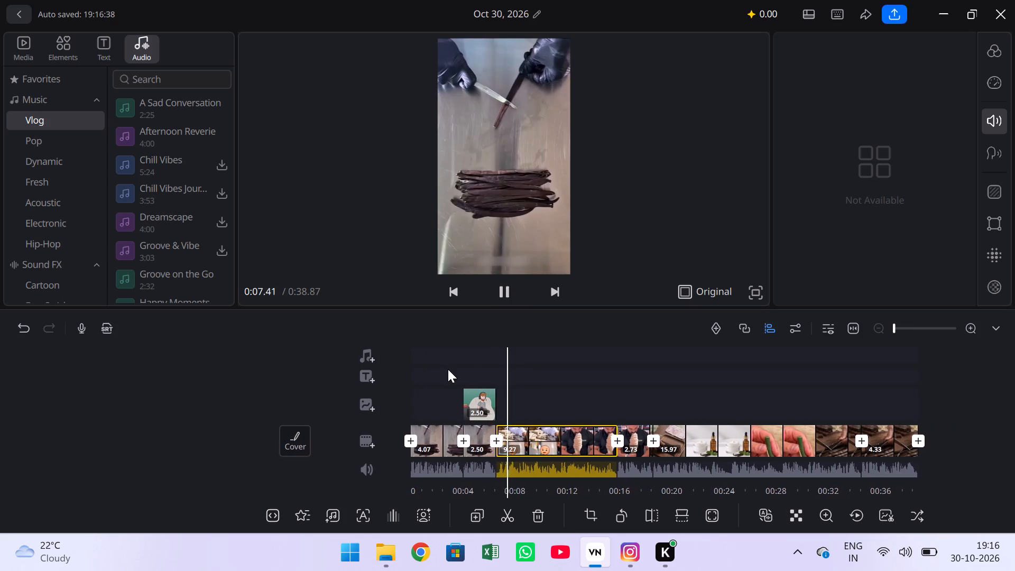
{"action": "left_click_drag", "start_coordinate": [455, 369], "coordinate": [532, 366]}
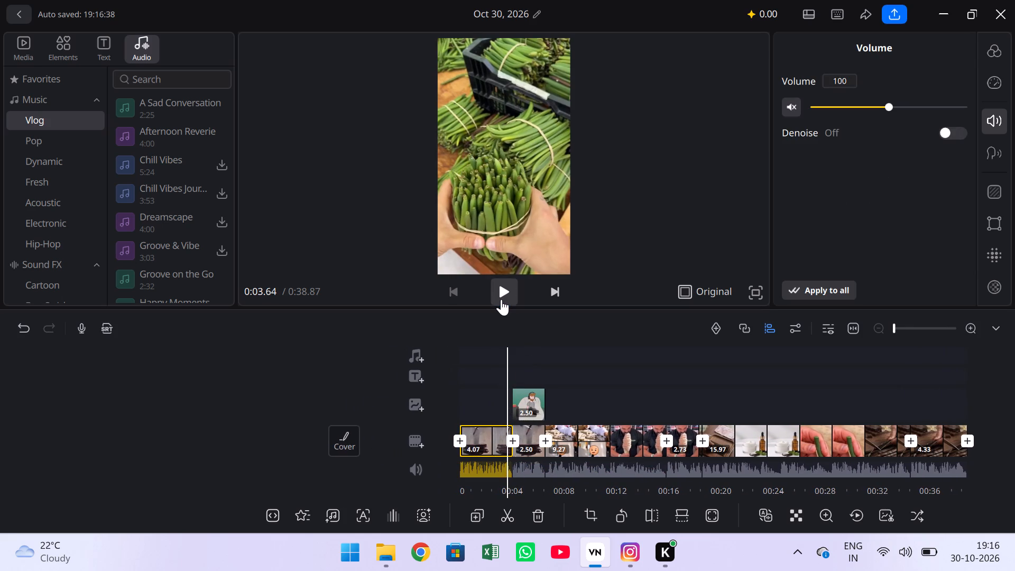
{"action": "left_click", "coordinate": [501, 299]}
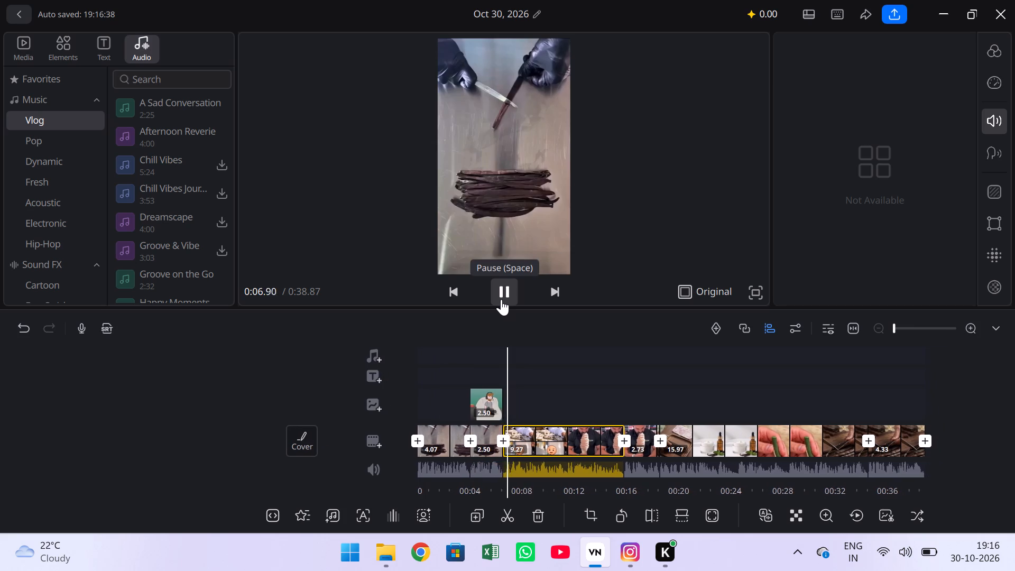
{"action": "left_click_drag", "start_coordinate": [476, 361], "coordinate": [515, 362]}
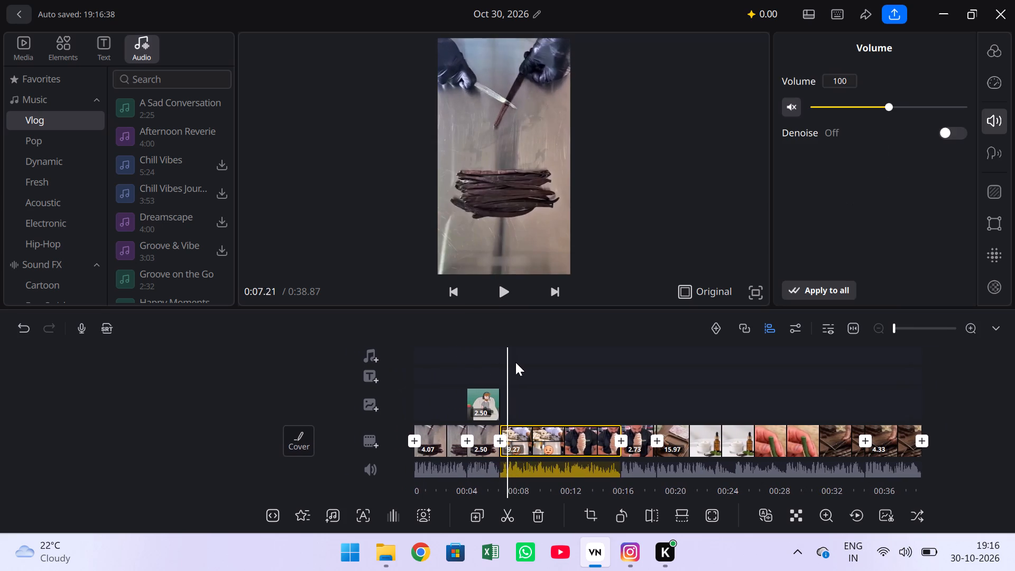
Extend the end of the first character overlay so the clip lasts 9.87 s.
{"action": "left_click_drag", "start_coordinate": [515, 362], "coordinate": [529, 366]}
{"action": "left_click", "coordinate": [512, 400]}
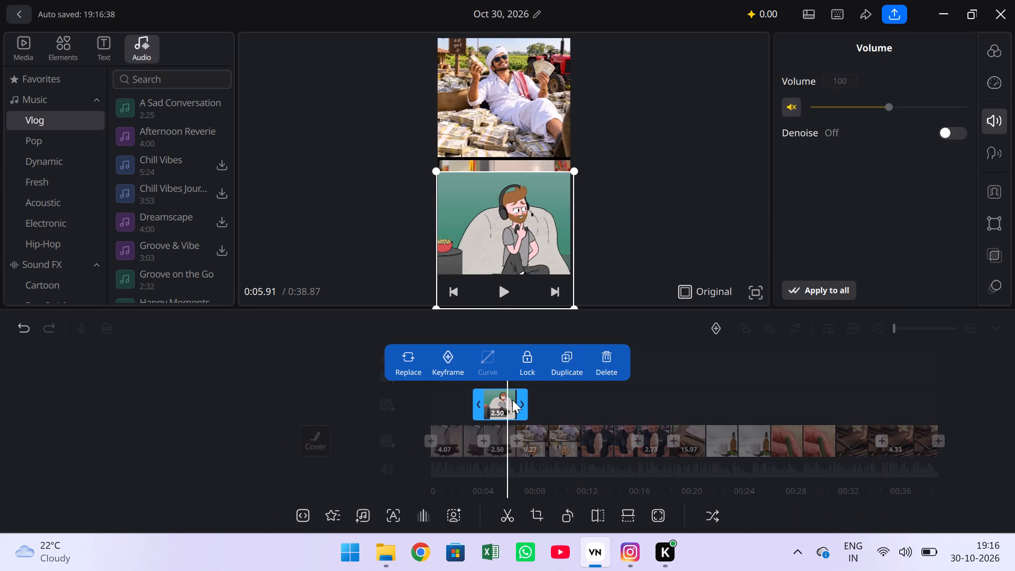
{"action": "left_click_drag", "start_coordinate": [519, 404], "coordinate": [628, 400]}
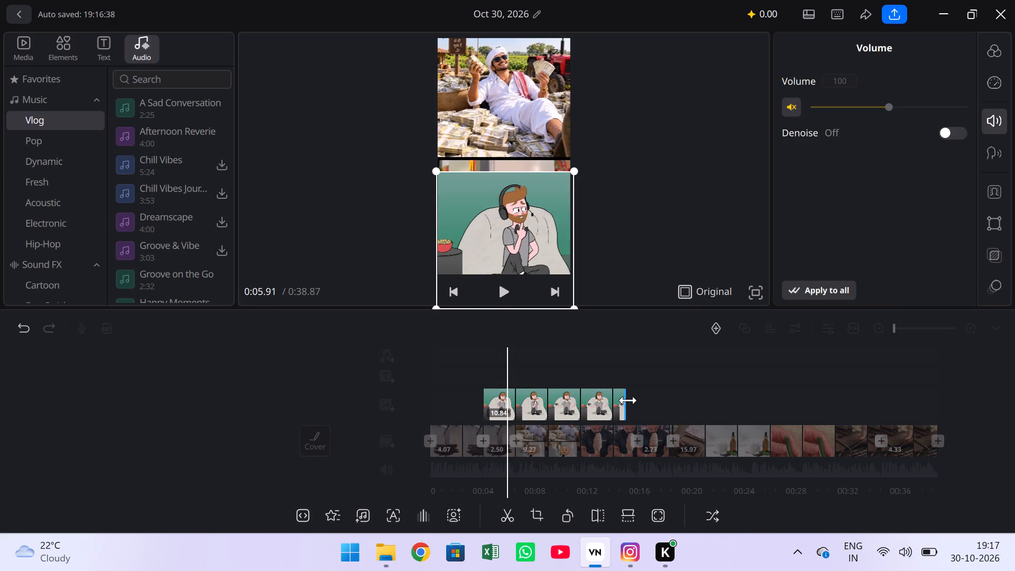
{"action": "left_click_drag", "start_coordinate": [628, 400], "coordinate": [631, 403]}
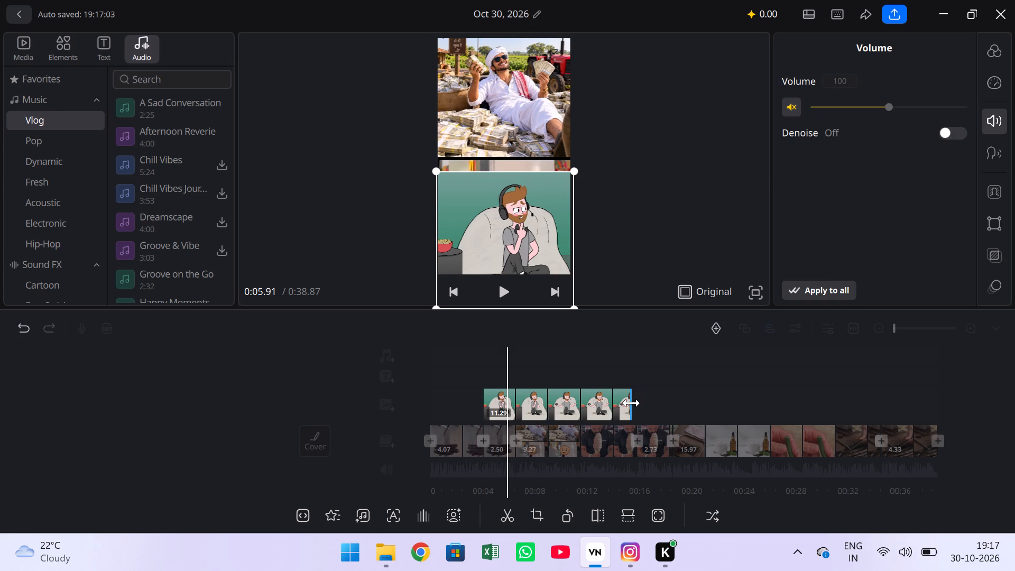
{"action": "left_click_drag", "start_coordinate": [631, 403], "coordinate": [615, 409]}
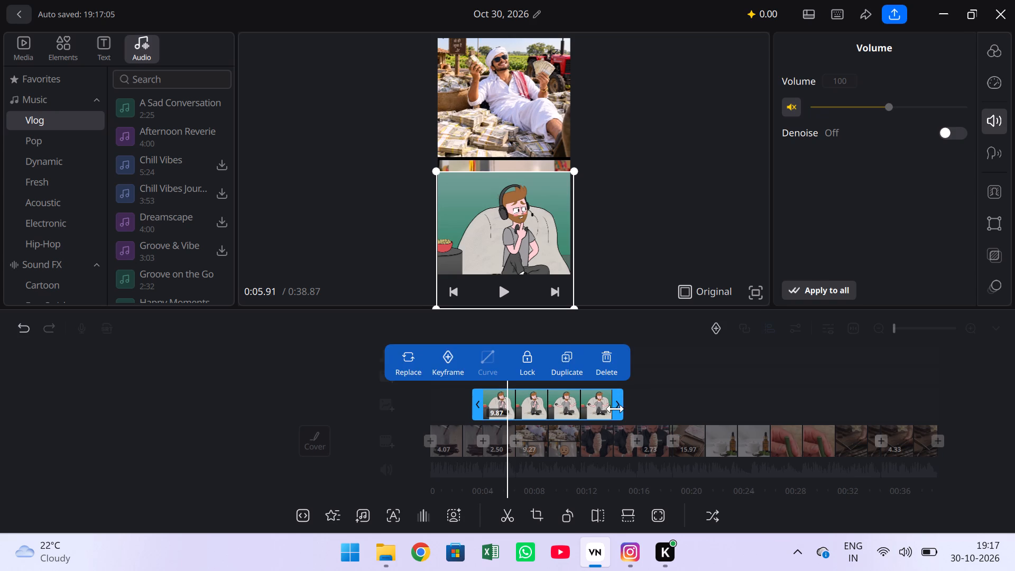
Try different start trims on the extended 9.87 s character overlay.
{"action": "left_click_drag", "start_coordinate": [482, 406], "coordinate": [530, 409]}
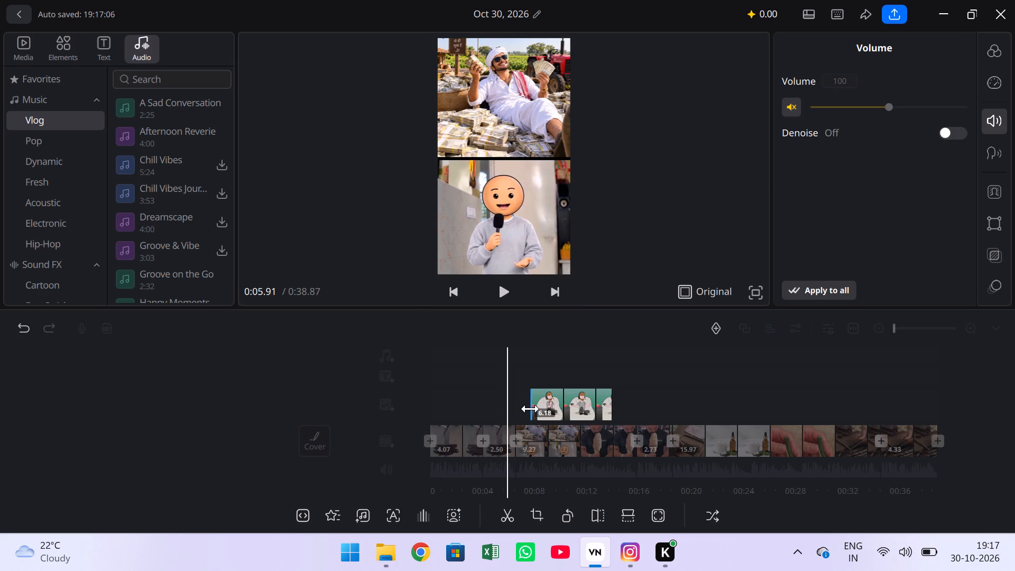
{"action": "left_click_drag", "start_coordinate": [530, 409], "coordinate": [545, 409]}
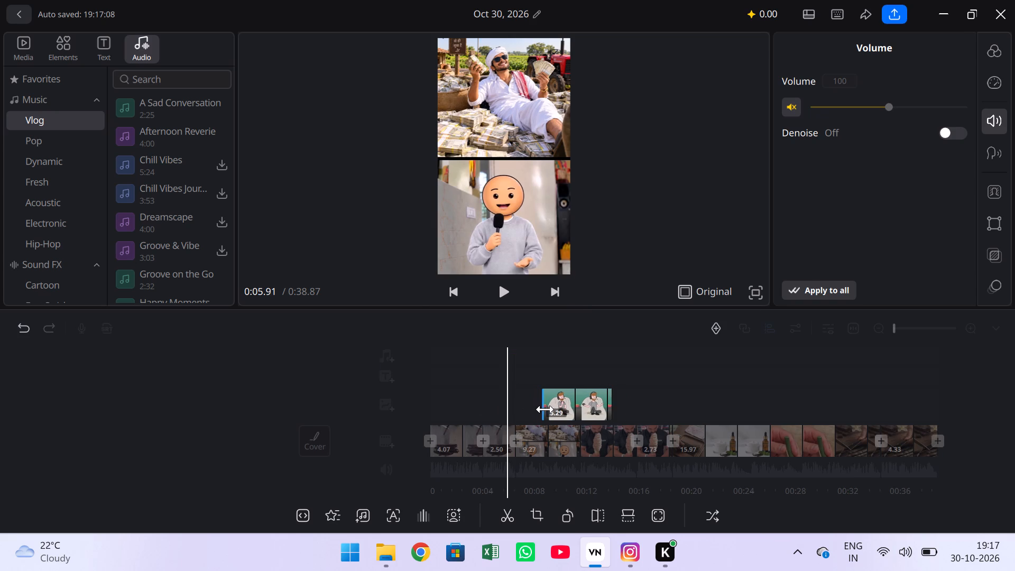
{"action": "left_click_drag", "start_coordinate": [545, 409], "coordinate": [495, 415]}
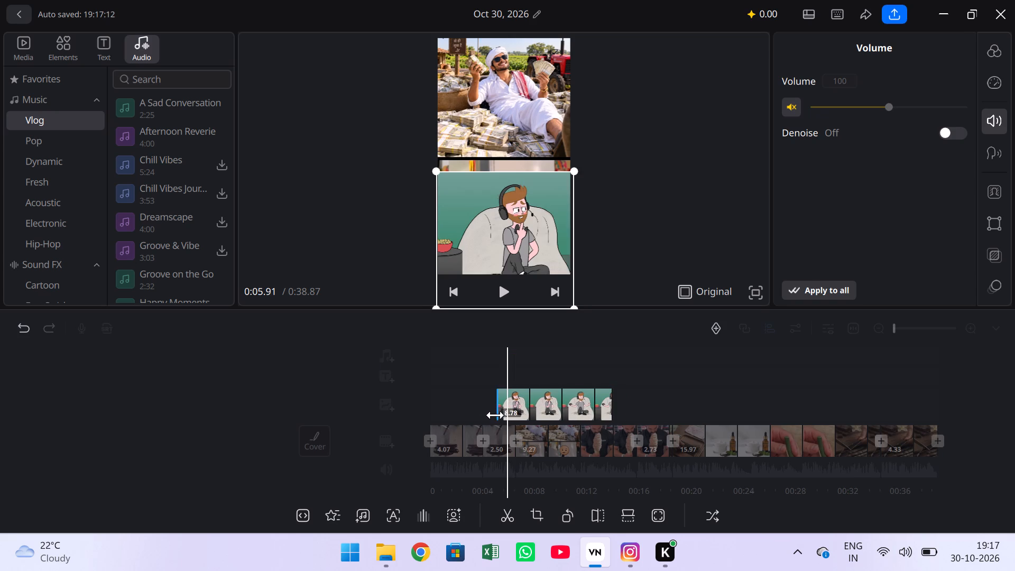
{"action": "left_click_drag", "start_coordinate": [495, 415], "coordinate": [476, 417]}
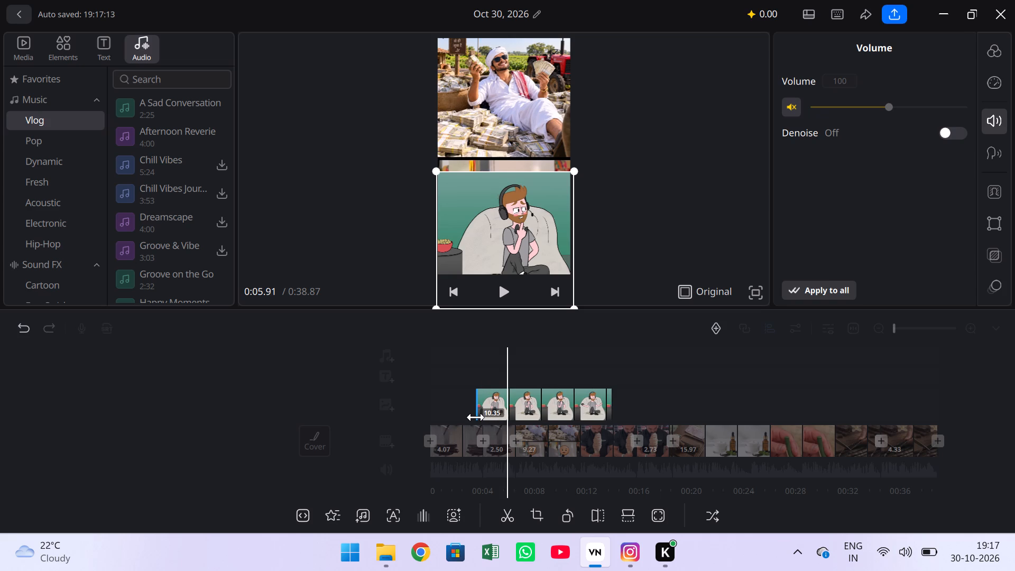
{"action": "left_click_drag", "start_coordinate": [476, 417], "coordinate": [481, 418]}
Move the extended character overlay to the start of the timeline and trim its beginning so 2.30 s of later footage remains.
{"action": "left_click_drag", "start_coordinate": [565, 402], "coordinate": [541, 404]}
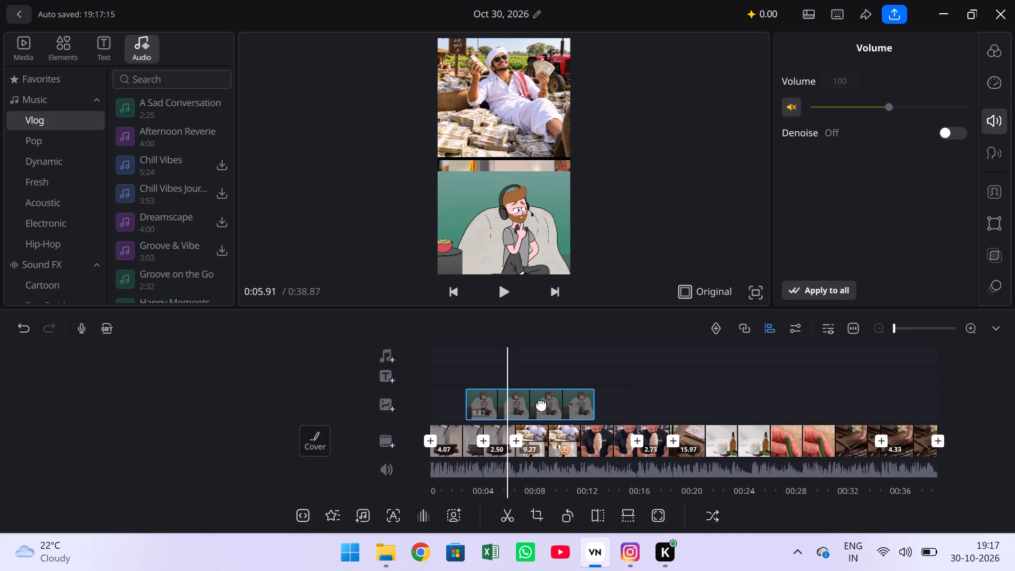
{"action": "left_click_drag", "start_coordinate": [541, 404], "coordinate": [502, 409]}
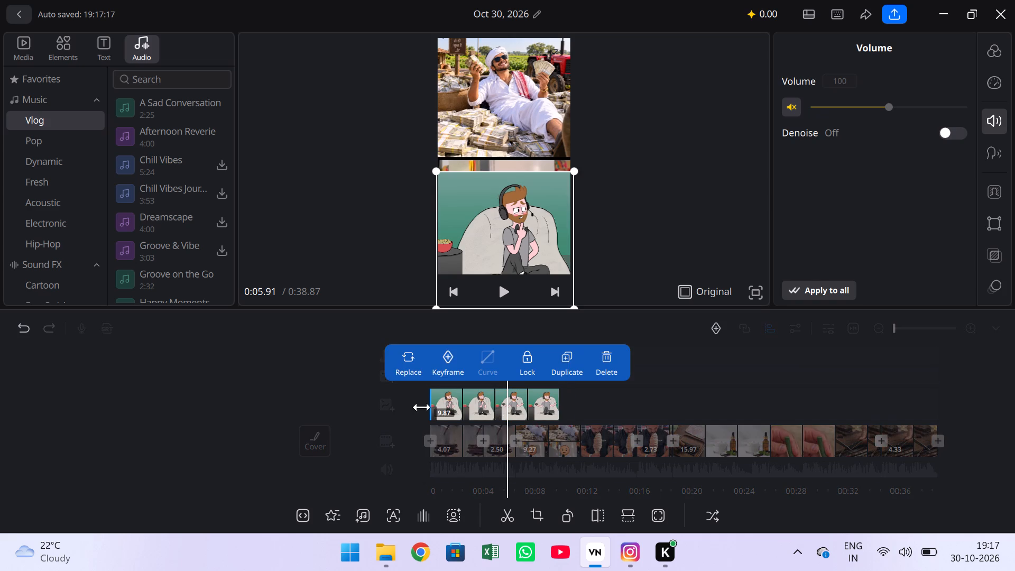
{"action": "left_click_drag", "start_coordinate": [422, 407], "coordinate": [487, 418]}
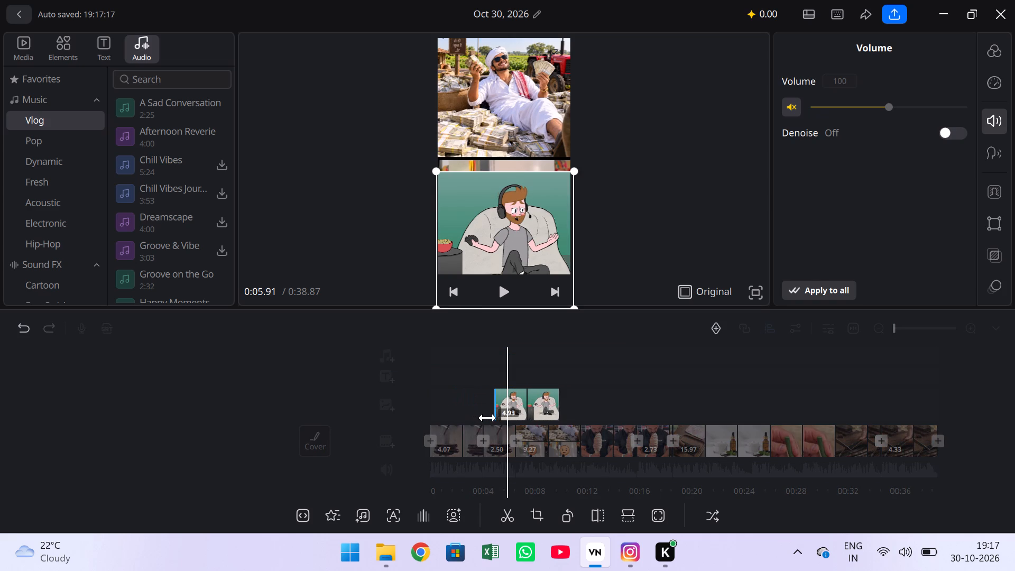
{"action": "left_click_drag", "start_coordinate": [487, 418], "coordinate": [515, 420]}
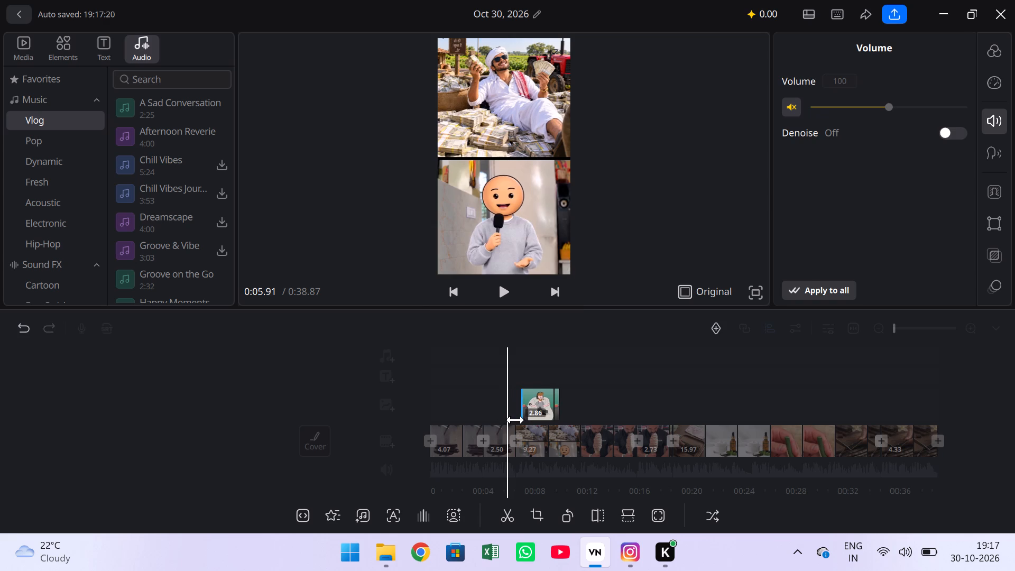
{"action": "left_click_drag", "start_coordinate": [515, 420], "coordinate": [521, 420]}
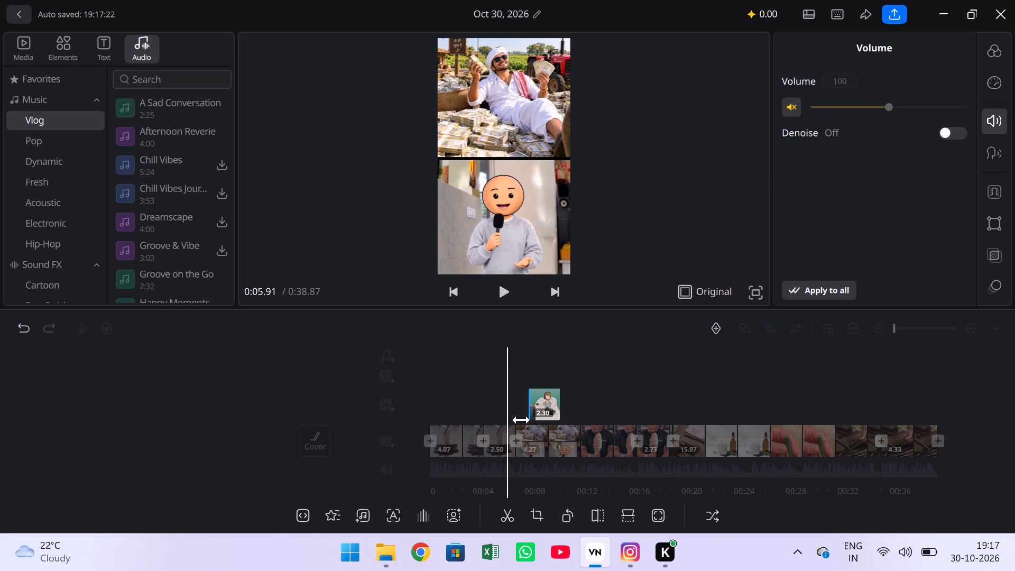
Move the 2.30 s character overlay back to start at 4.07 s, over the first split-picture presenter scene.
{"action": "left_click_drag", "start_coordinate": [545, 409], "coordinate": [507, 409]}
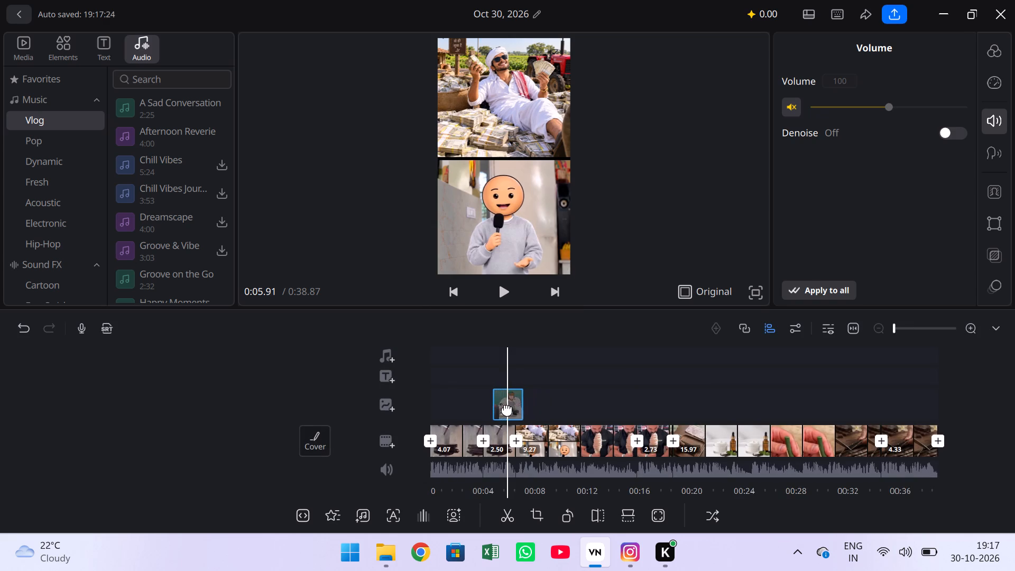
{"action": "left_click_drag", "start_coordinate": [507, 409], "coordinate": [500, 410]}
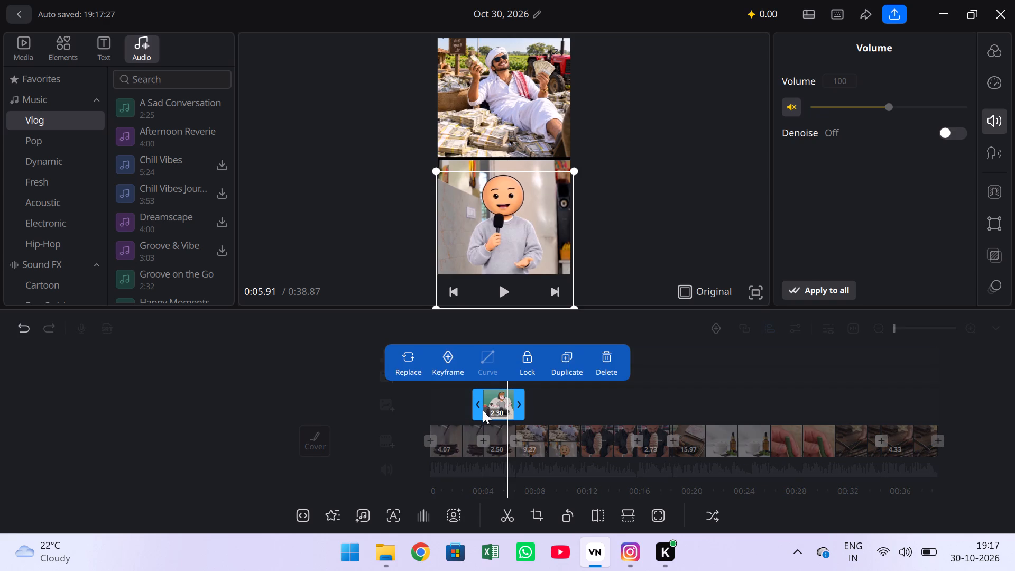
{"action": "left_click", "coordinate": [476, 410]}
{"action": "left_click", "coordinate": [585, 413]}
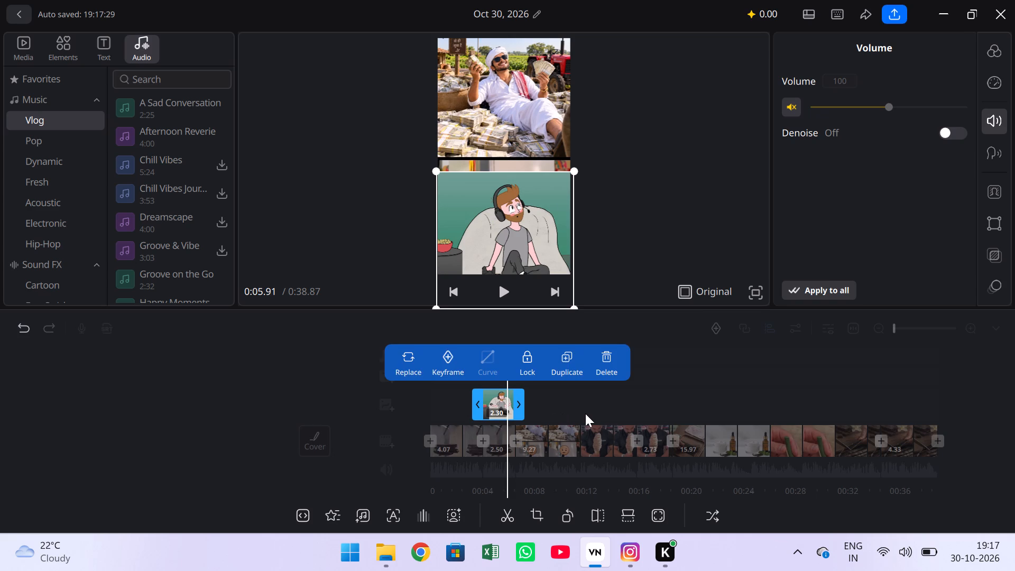
Add Video-32344 (1) from Downloads as a second picture-in-picture overlay at 15.12 s.
{"action": "left_click_drag", "start_coordinate": [435, 400], "coordinate": [460, 394]}
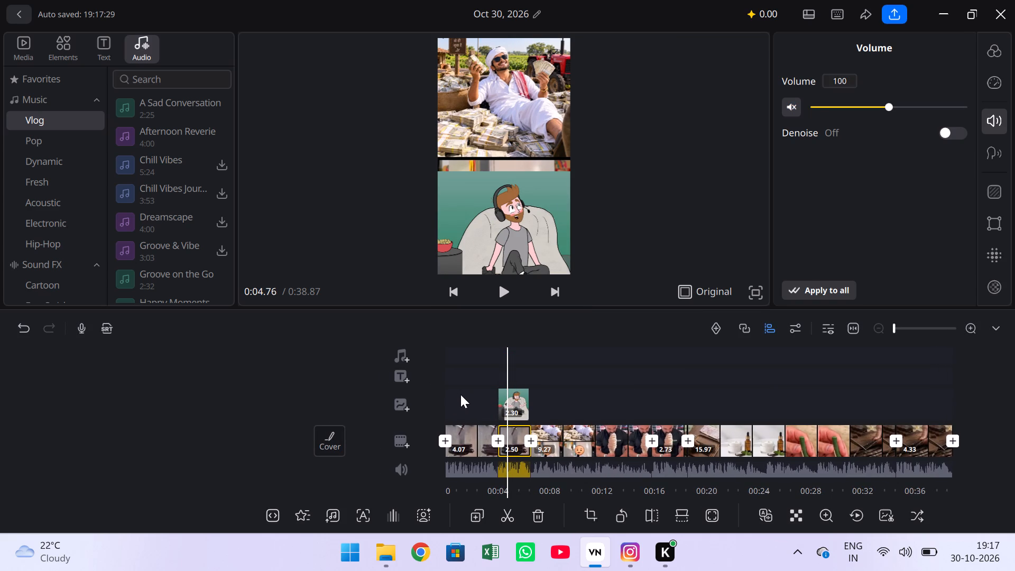
{"action": "left_click_drag", "start_coordinate": [620, 388], "coordinate": [407, 394]}
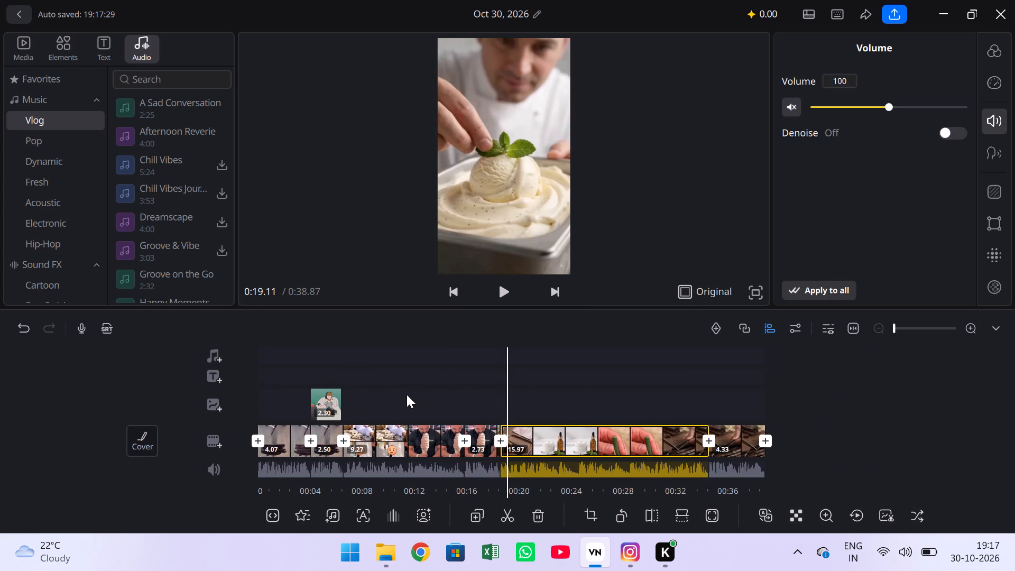
{"action": "left_click_drag", "start_coordinate": [407, 394], "coordinate": [459, 398]}
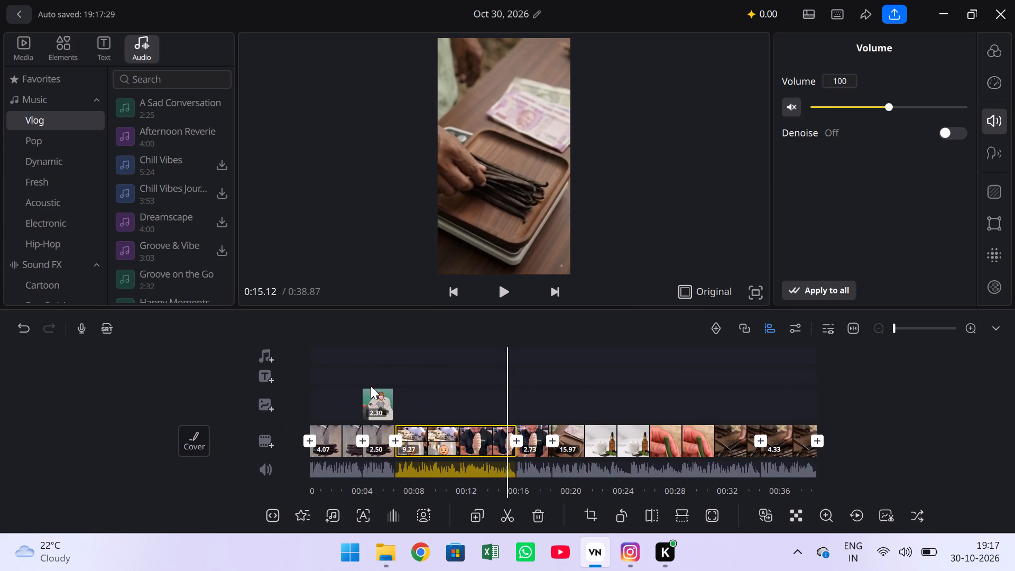
{"action": "left_click", "coordinate": [270, 410]}
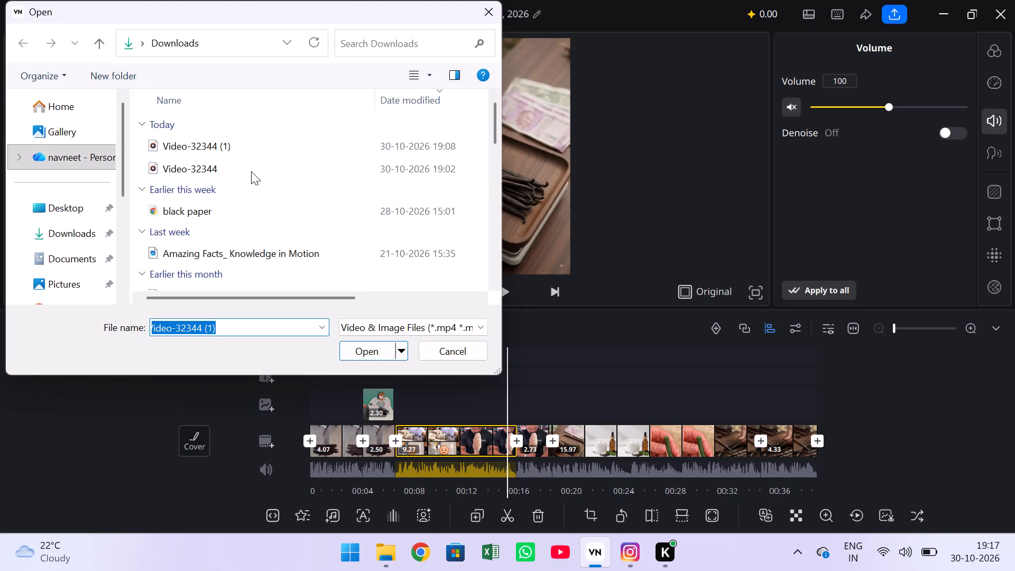
{"action": "left_click_drag", "start_coordinate": [235, 155], "coordinate": [232, 145]}
{"action": "double_click", "coordinate": [232, 145]}
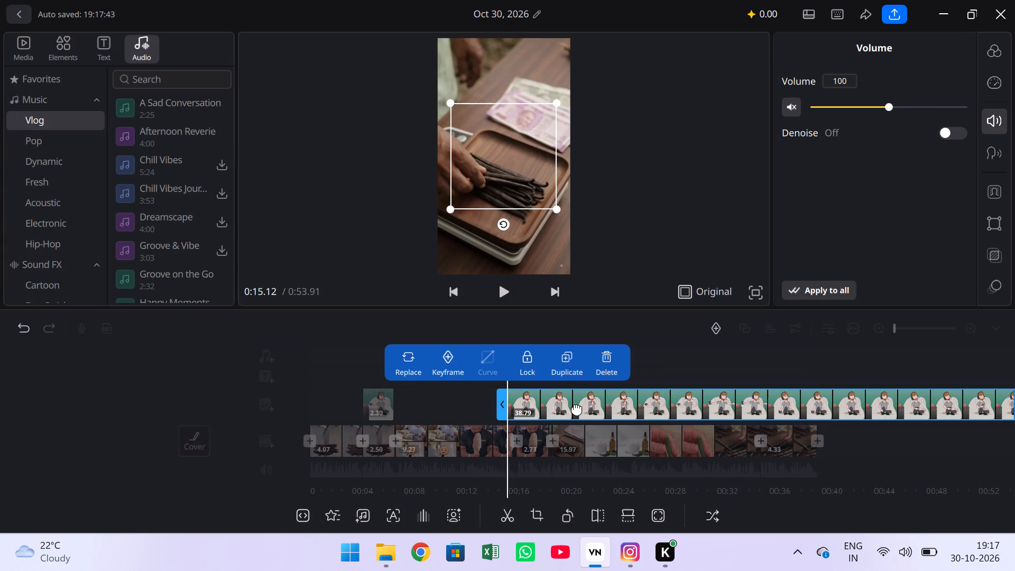
Cut away the beginning of the second character overlay and move the remaining clip back to start at about 15.12 s.
{"action": "left_click_drag", "start_coordinate": [502, 406], "coordinate": [550, 404]}
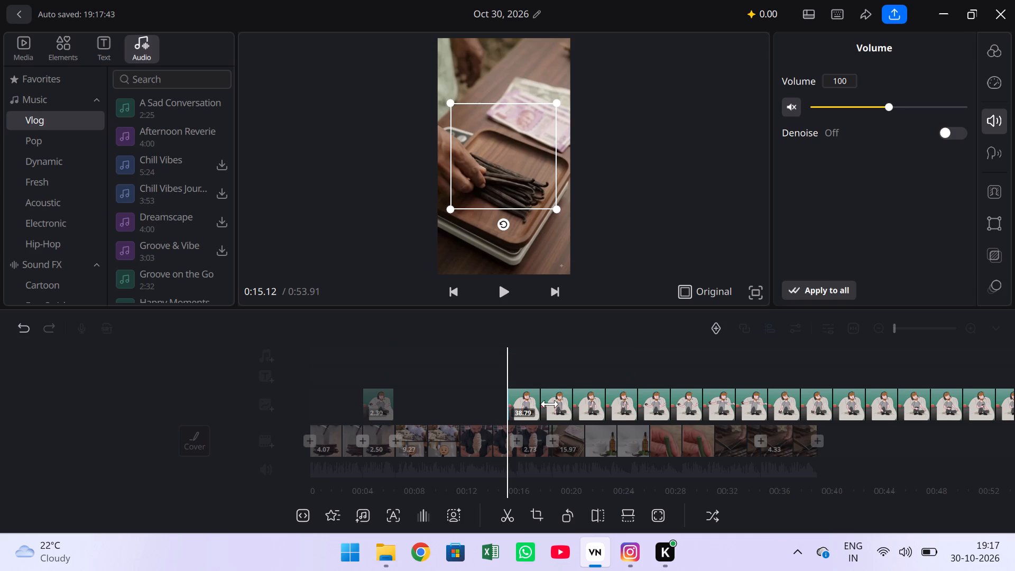
{"action": "left_click_drag", "start_coordinate": [550, 404], "coordinate": [785, 416]}
{"action": "left_click_drag", "start_coordinate": [860, 407], "coordinate": [529, 419]}
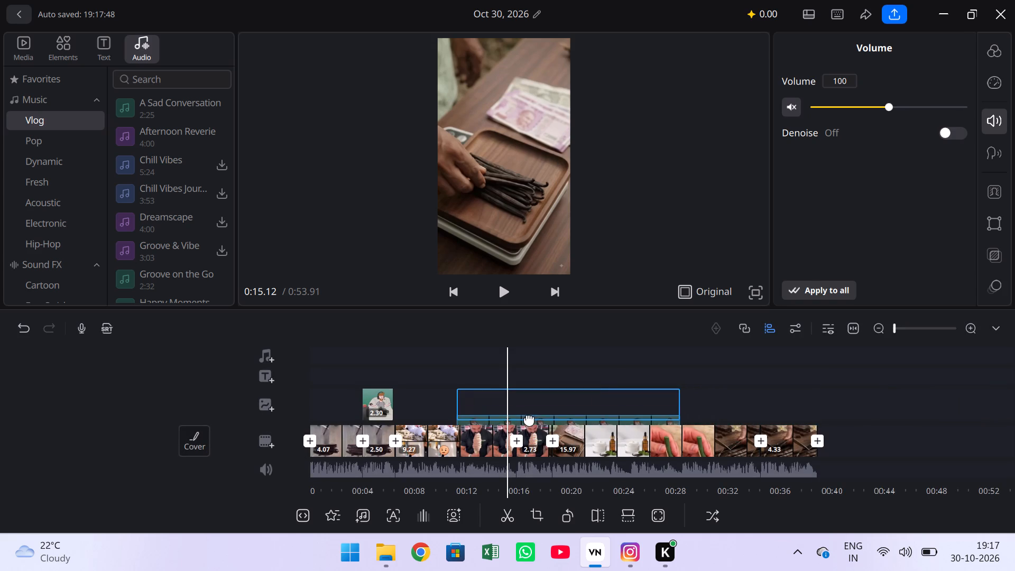
{"action": "left_click_drag", "start_coordinate": [529, 419], "coordinate": [575, 407]}
Adjust the beginning and cut back the end of the second character overlay so 7.94 s of footage remains.
{"action": "left_click_drag", "start_coordinate": [500, 407], "coordinate": [537, 407]}
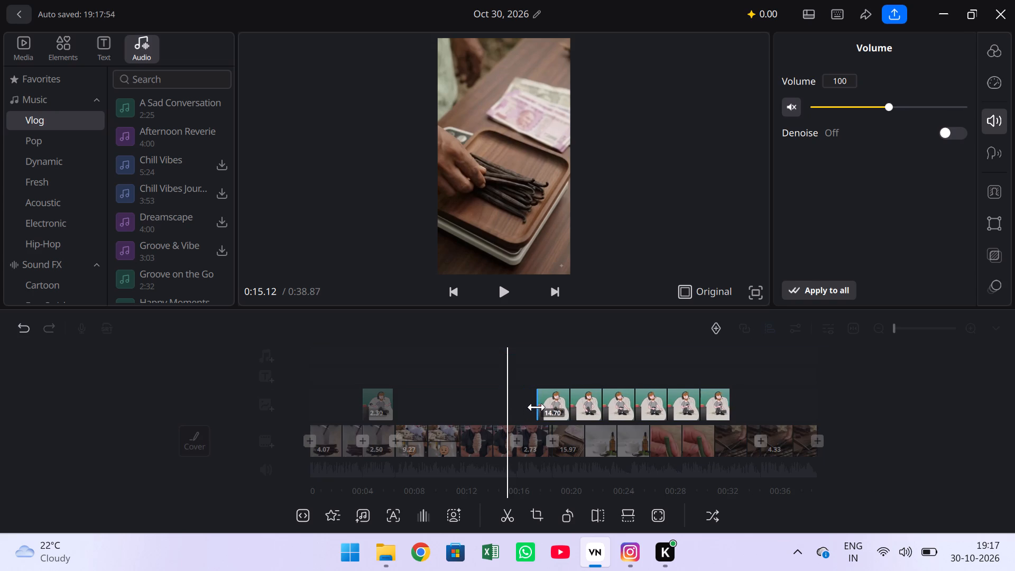
{"action": "left_click_drag", "start_coordinate": [537, 407], "coordinate": [582, 417]}
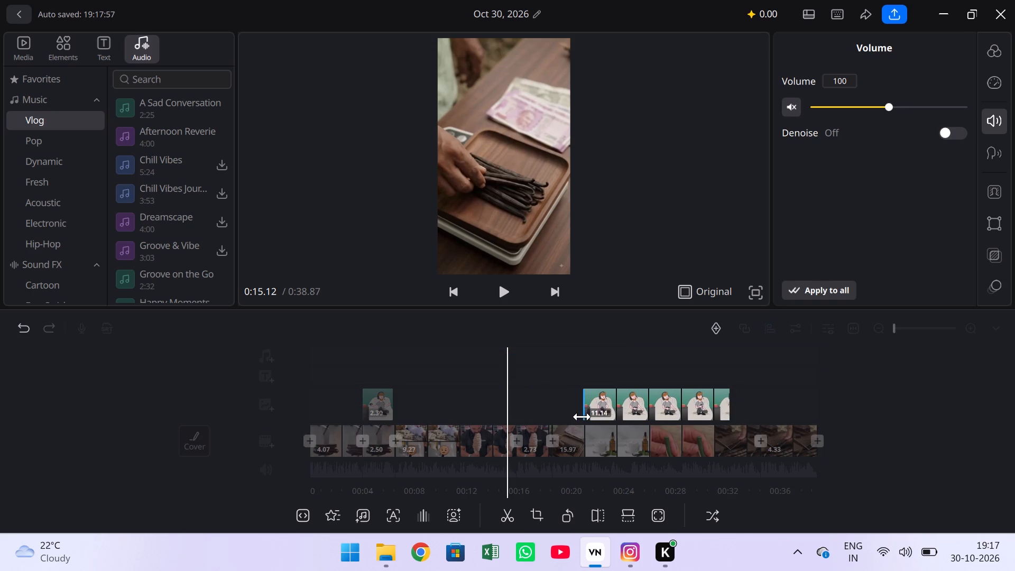
{"action": "left_click_drag", "start_coordinate": [582, 417], "coordinate": [517, 421]}
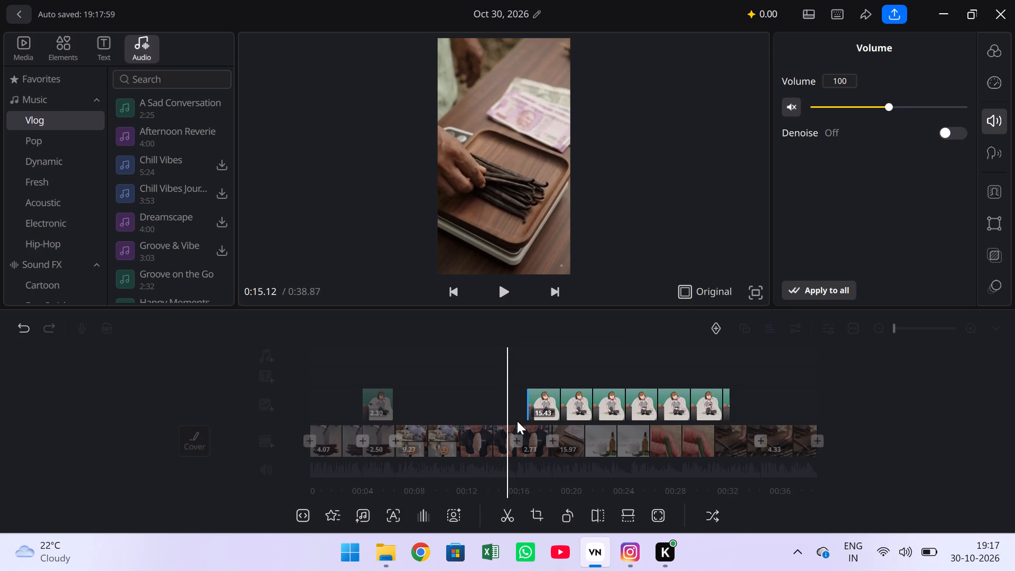
{"action": "left_click_drag", "start_coordinate": [517, 421], "coordinate": [451, 422]}
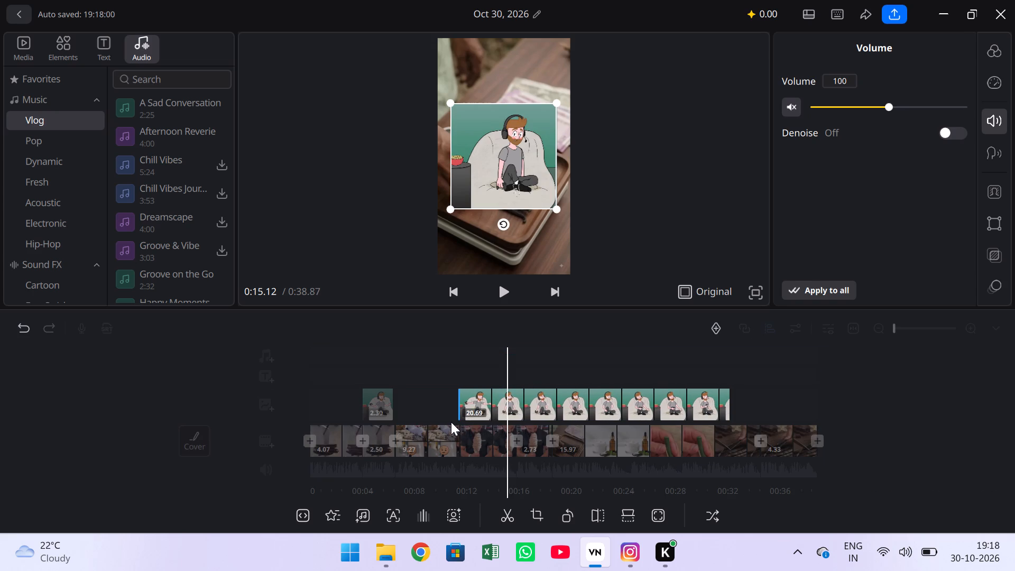
{"action": "left_click_drag", "start_coordinate": [451, 422], "coordinate": [447, 420]}
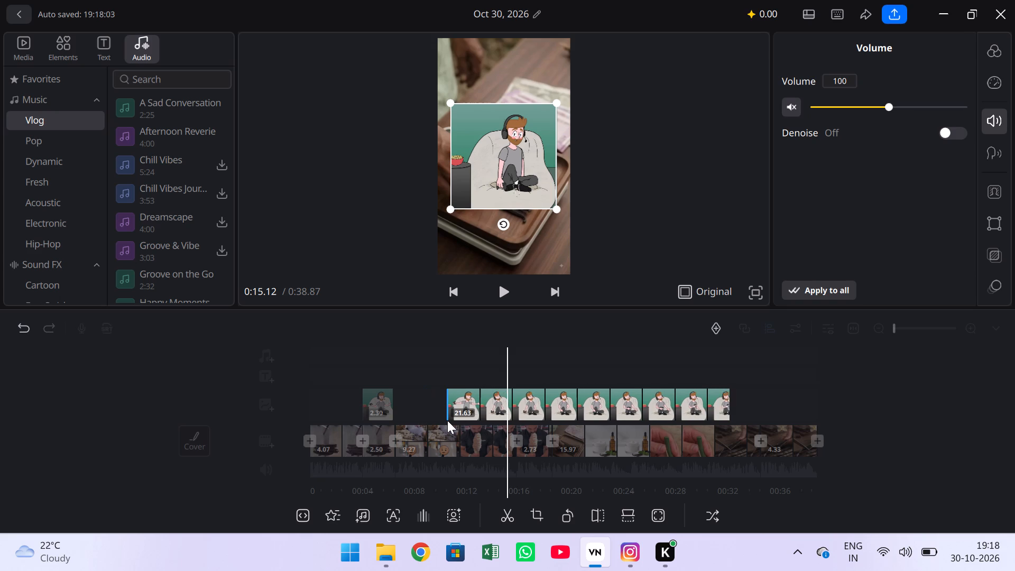
{"action": "left_click_drag", "start_coordinate": [447, 420], "coordinate": [494, 422]}
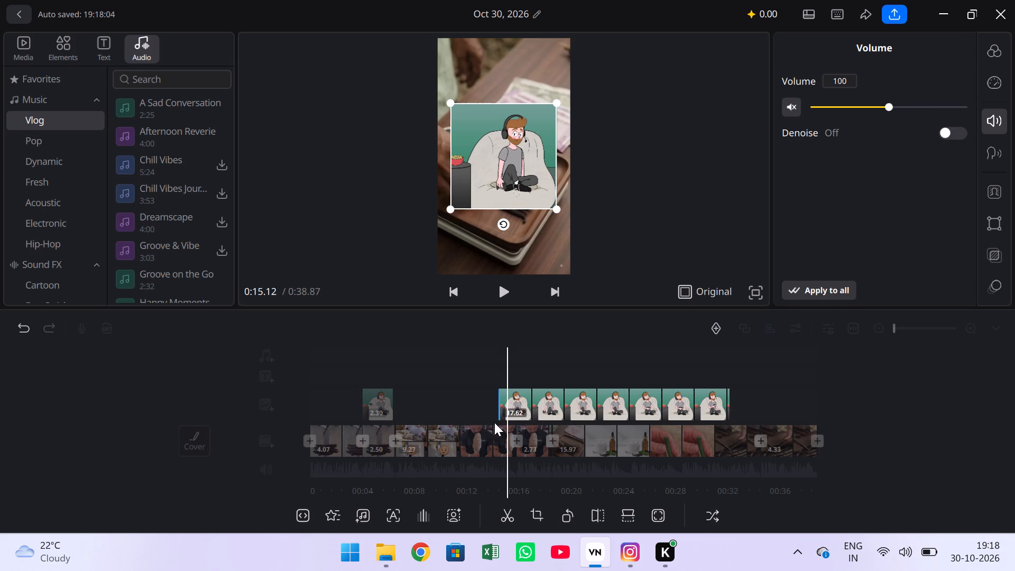
{"action": "left_click_drag", "start_coordinate": [494, 422], "coordinate": [496, 423]}
{"action": "left_click_drag", "start_coordinate": [733, 404], "coordinate": [705, 406]}
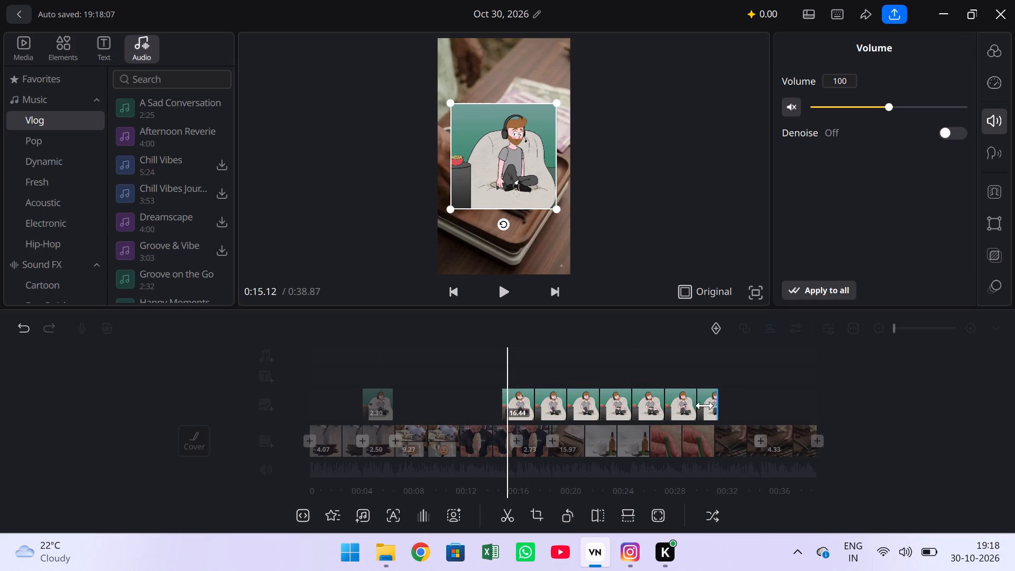
{"action": "left_click_drag", "start_coordinate": [705, 406], "coordinate": [571, 423]}
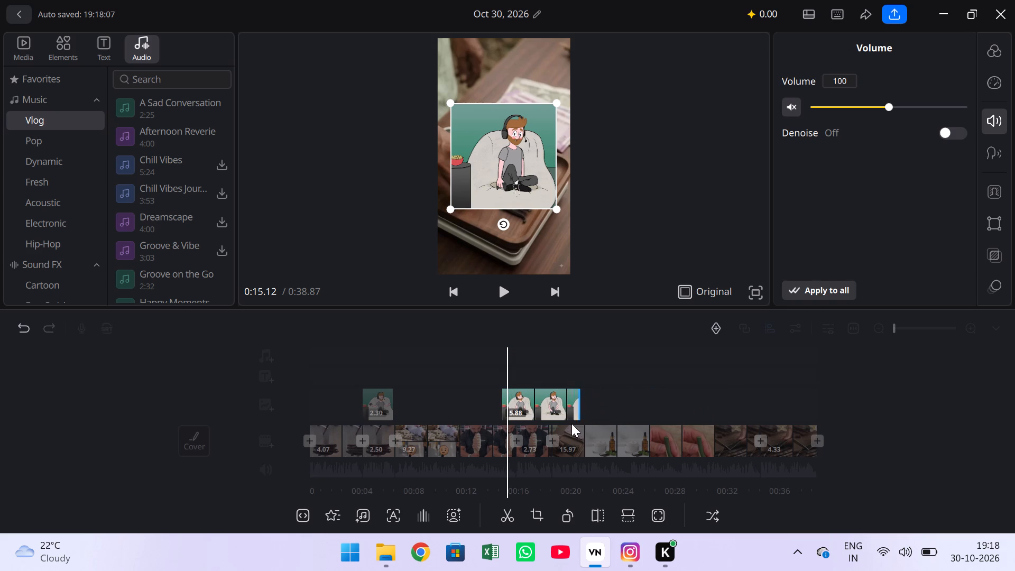
{"action": "left_click_drag", "start_coordinate": [571, 423], "coordinate": [603, 419]}
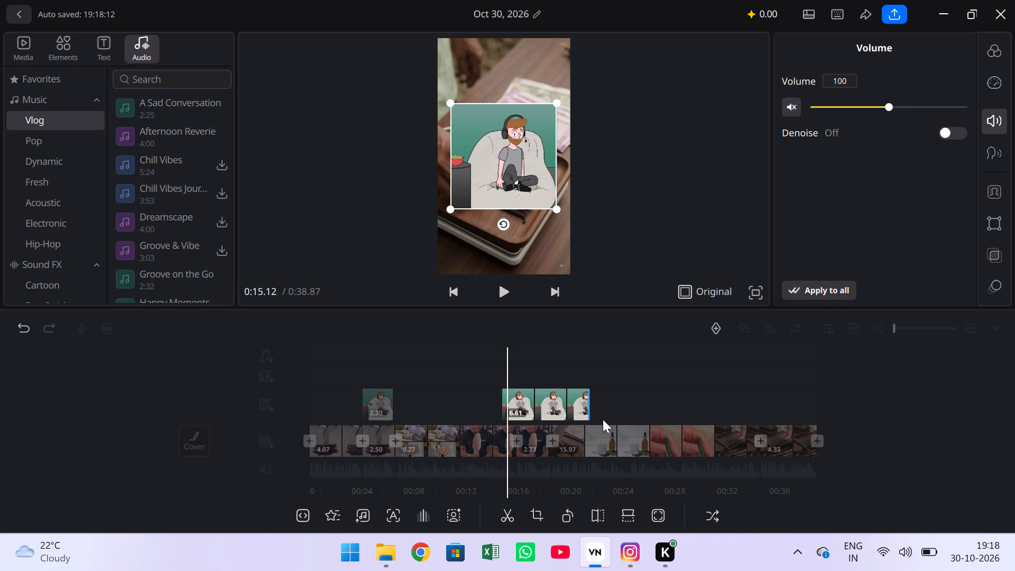
{"action": "left_click_drag", "start_coordinate": [603, 419], "coordinate": [610, 419]}
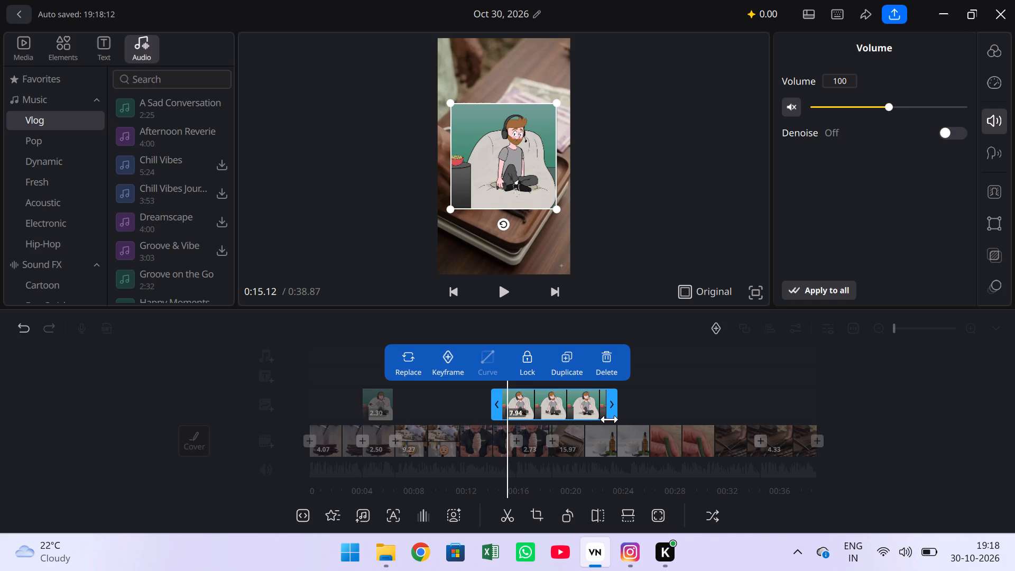
Trim the second character overlay to 2.73 s and align it over the 2.73 s split-picture presenter clip.
{"action": "left_click_drag", "start_coordinate": [582, 405], "coordinate": [569, 405]}
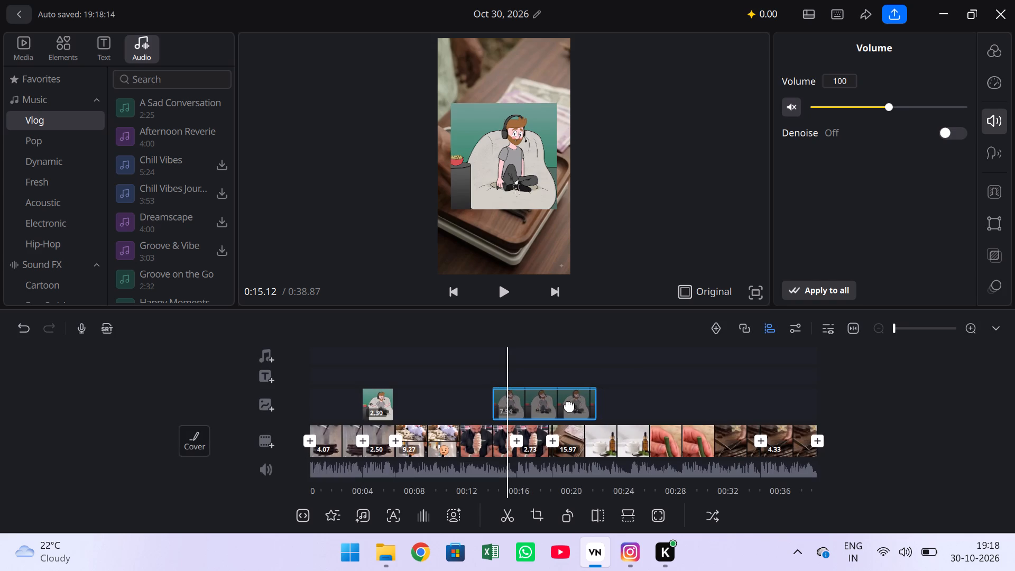
{"action": "left_click_drag", "start_coordinate": [569, 405], "coordinate": [629, 401]}
{"action": "left_click_drag", "start_coordinate": [547, 409], "coordinate": [549, 409]}
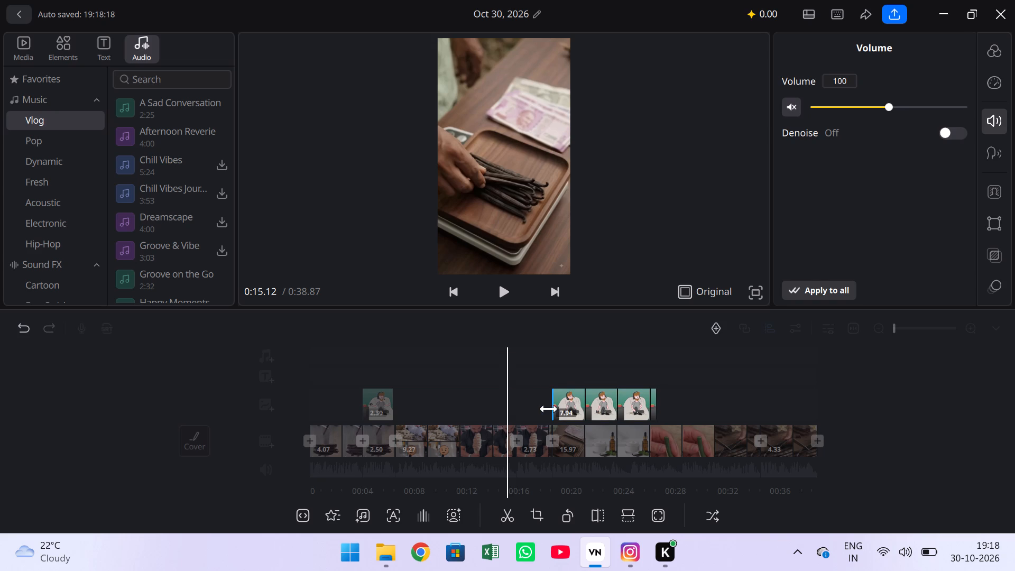
{"action": "left_click_drag", "start_coordinate": [549, 409], "coordinate": [574, 413]}
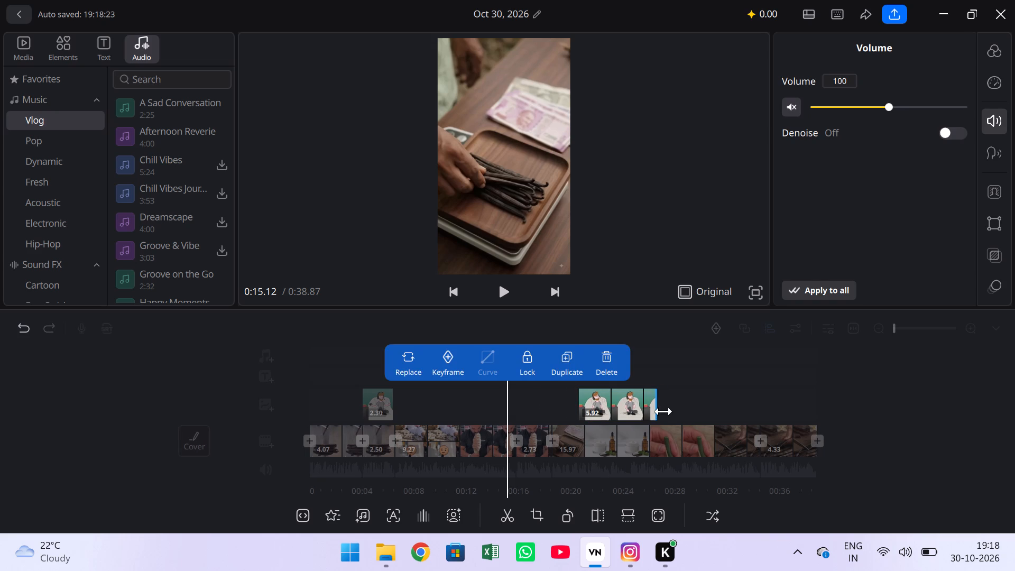
{"action": "left_click_drag", "start_coordinate": [663, 411], "coordinate": [631, 414]}
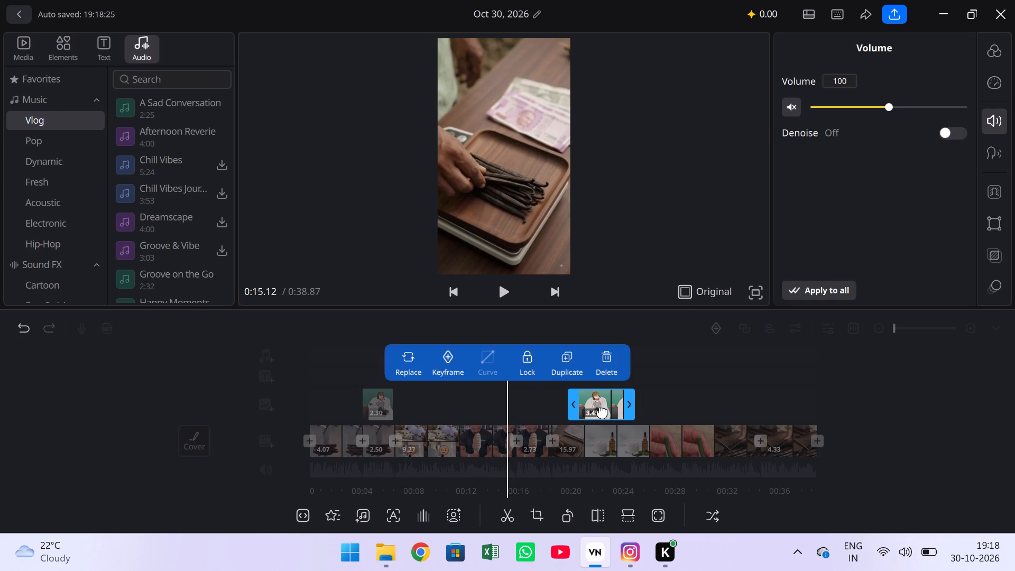
{"action": "left_click_drag", "start_coordinate": [591, 407], "coordinate": [532, 415]}
{"action": "left_click_drag", "start_coordinate": [564, 408], "coordinate": [556, 408]}
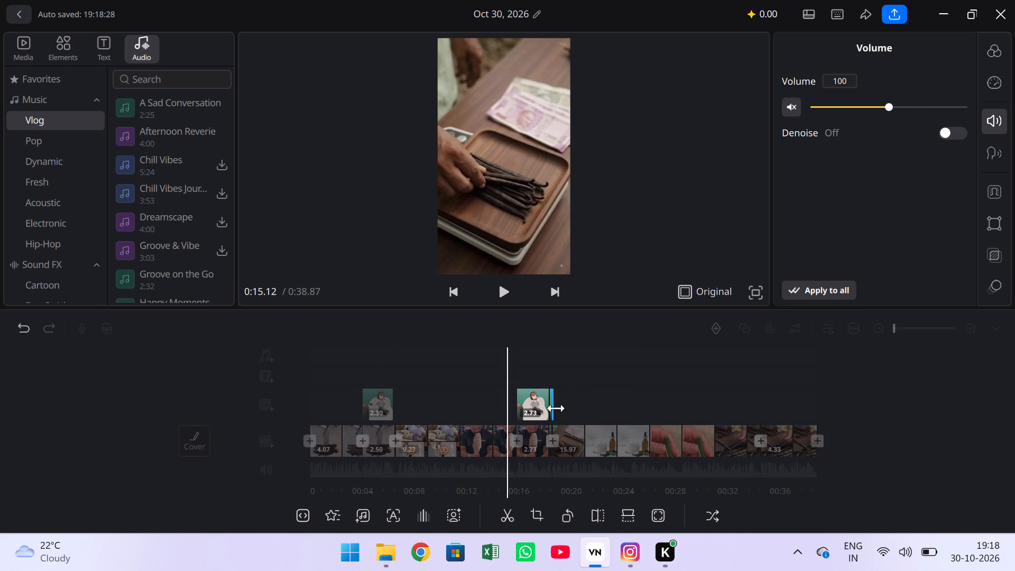
{"action": "left_click_drag", "start_coordinate": [556, 408], "coordinate": [556, 408]}
{"action": "left_click", "coordinate": [616, 401]}
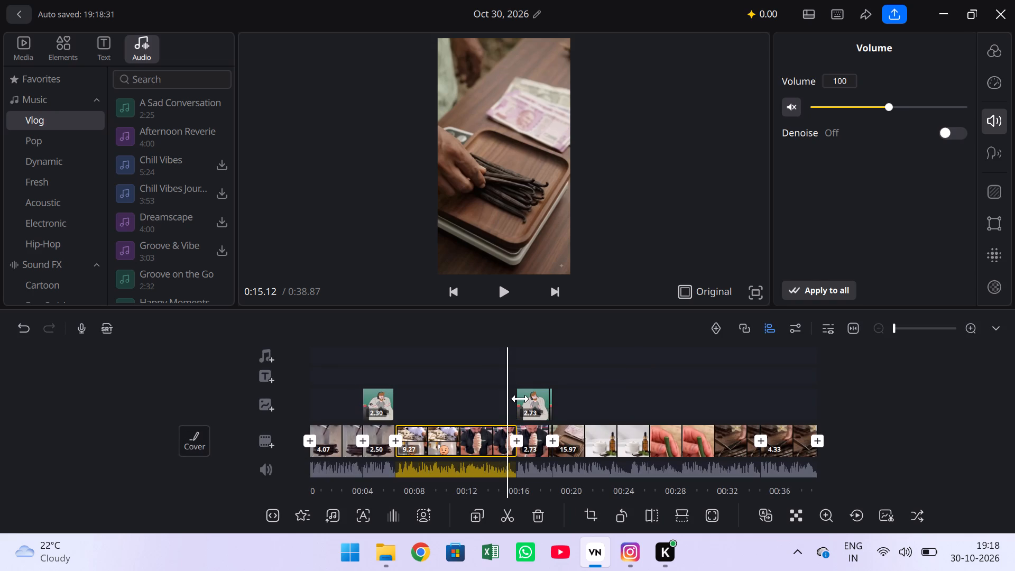
Mute the second character overlay.
{"action": "left_click", "coordinate": [483, 401]}
{"action": "left_click_drag", "start_coordinate": [665, 390], "coordinate": [595, 404]}
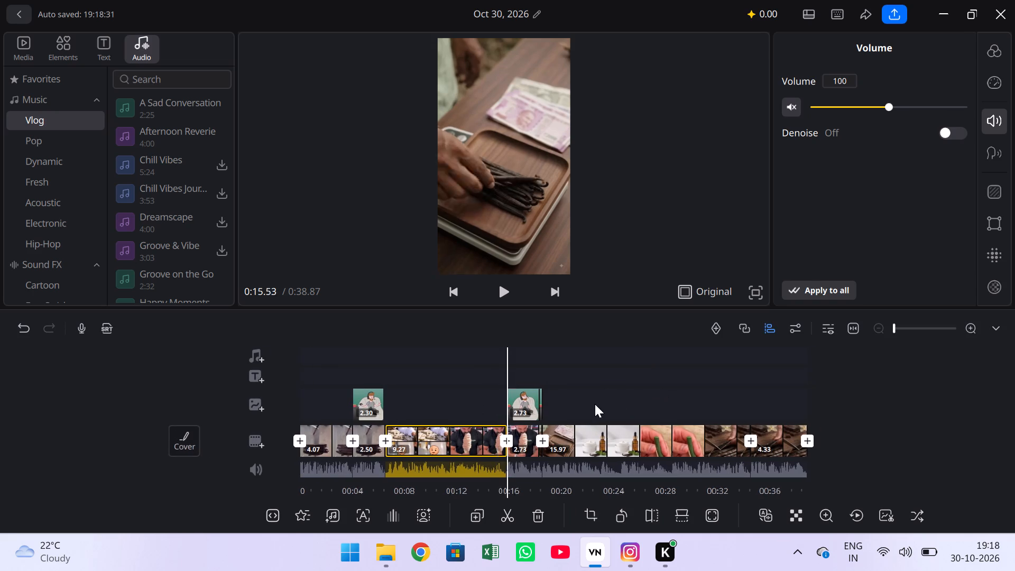
{"action": "left_click_drag", "start_coordinate": [595, 404], "coordinate": [399, 415]}
{"action": "left_click_drag", "start_coordinate": [560, 400], "coordinate": [542, 402]}
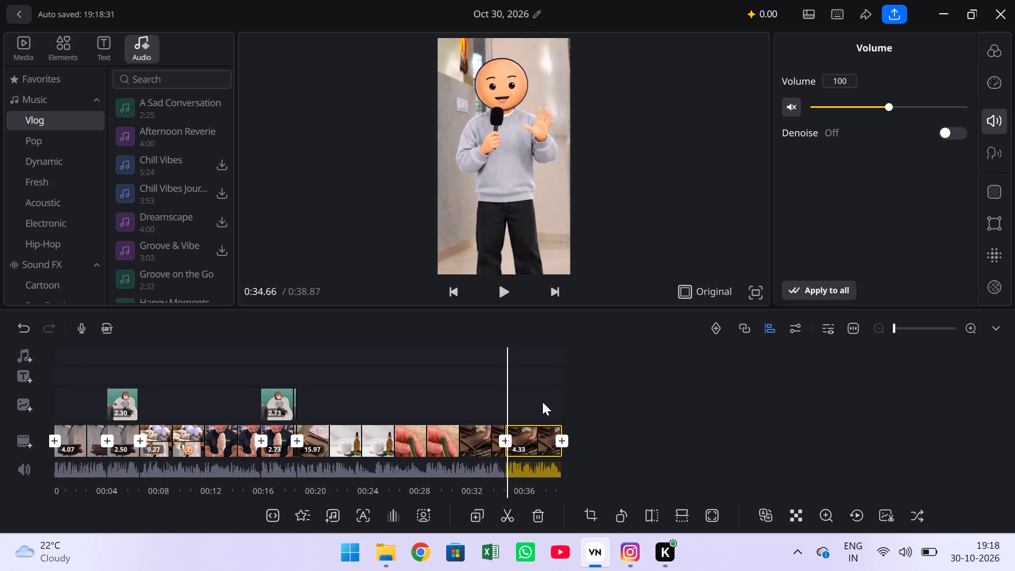
{"action": "left_click_drag", "start_coordinate": [542, 402], "coordinate": [545, 402]}
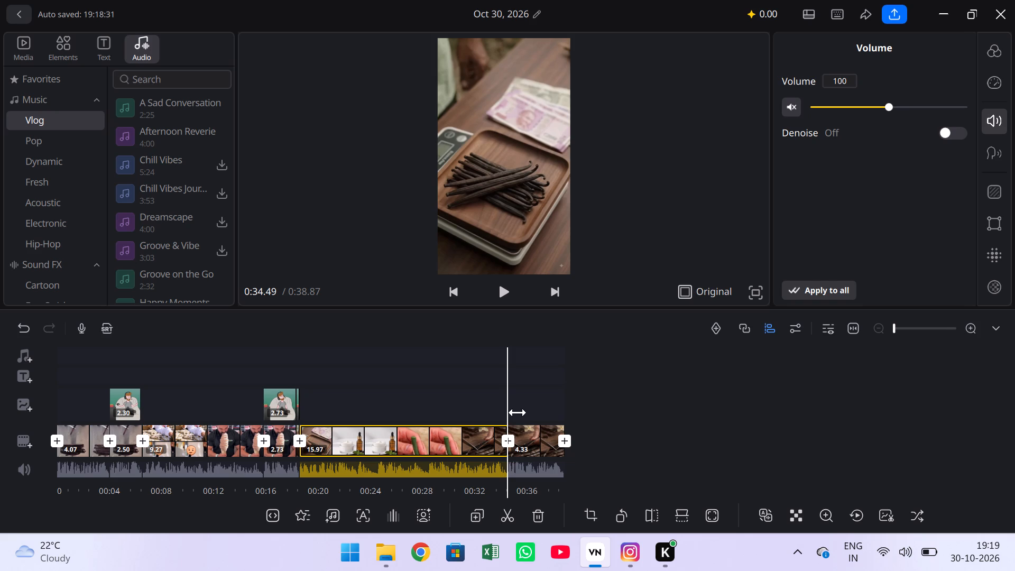
{"action": "left_click", "coordinate": [284, 393]}
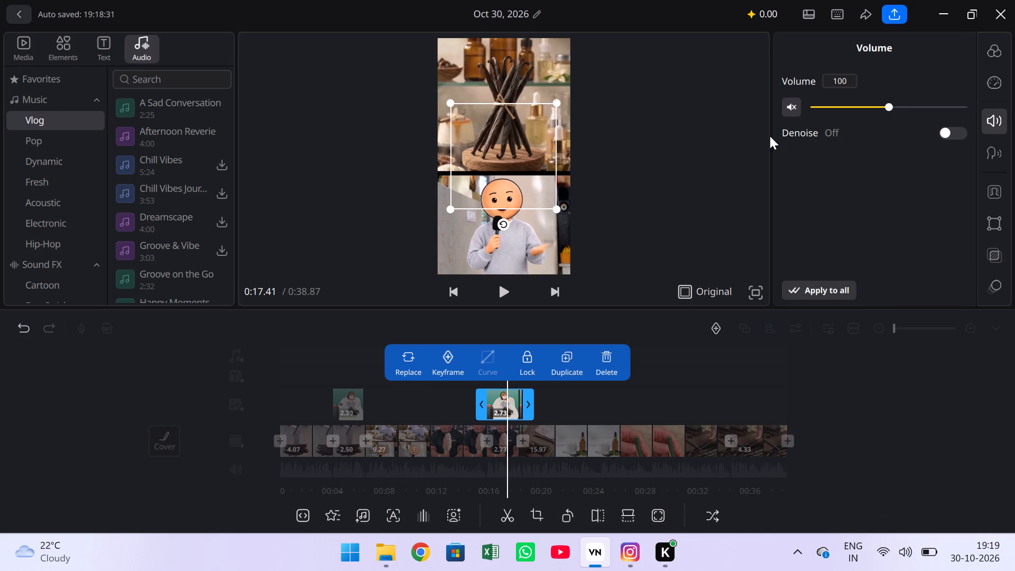
{"action": "left_click", "coordinate": [796, 104]}
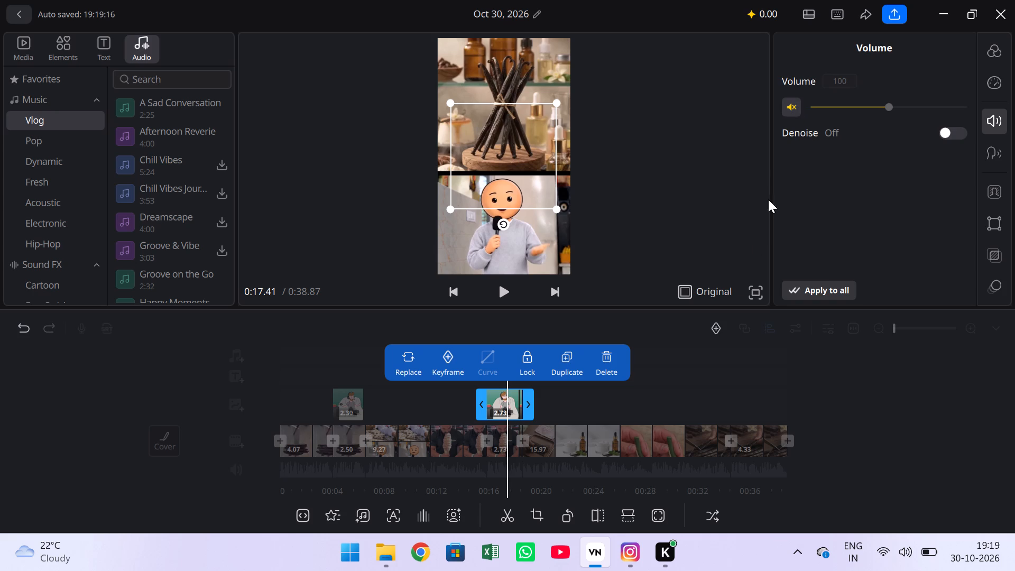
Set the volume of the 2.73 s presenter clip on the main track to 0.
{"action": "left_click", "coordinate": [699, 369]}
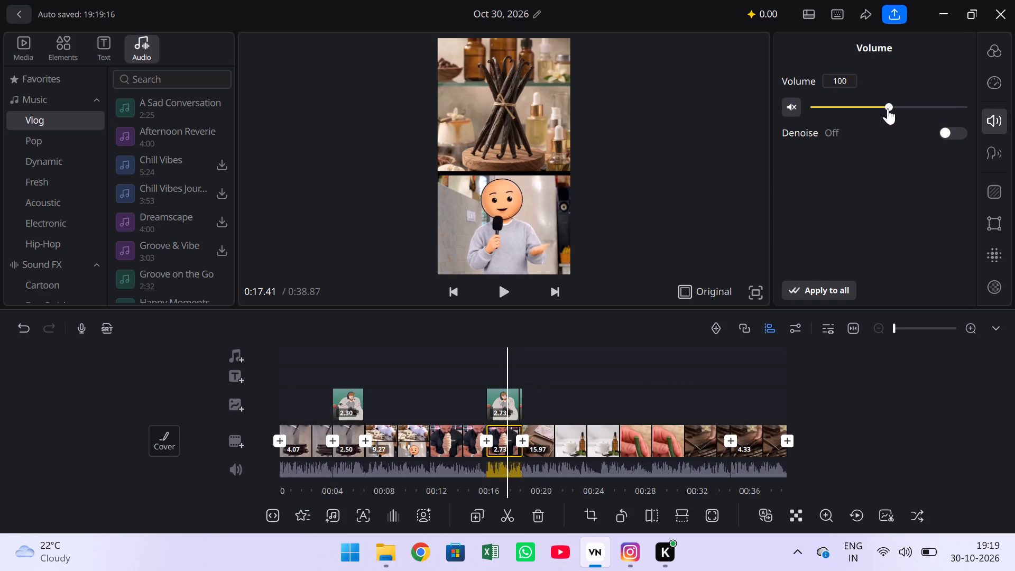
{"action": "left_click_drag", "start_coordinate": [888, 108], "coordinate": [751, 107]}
Check the volume setting of the first character overlay.
{"action": "left_click", "coordinate": [351, 392]}
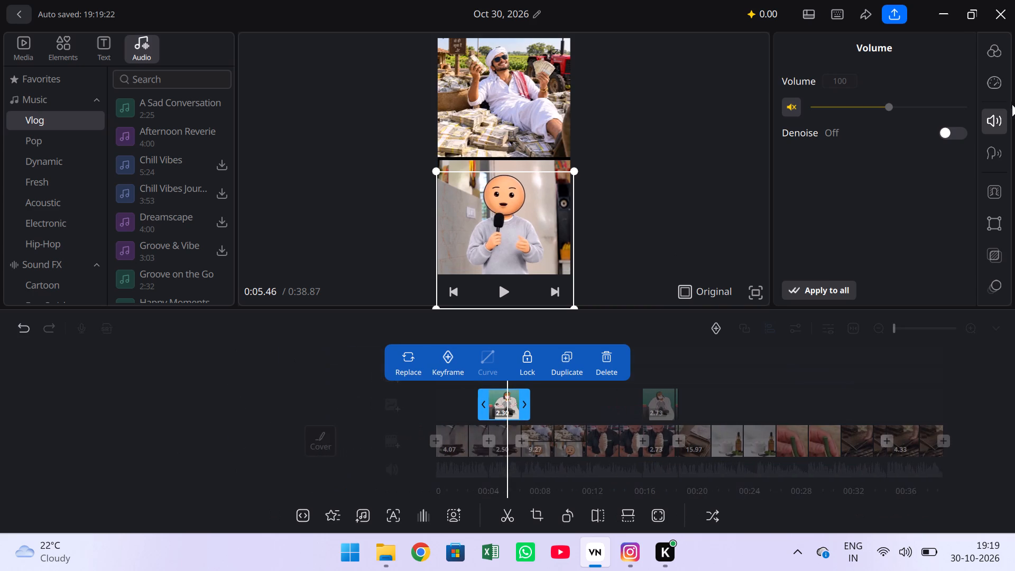
{"action": "left_click", "coordinate": [887, 108]}
{"action": "left_click", "coordinate": [585, 412]}
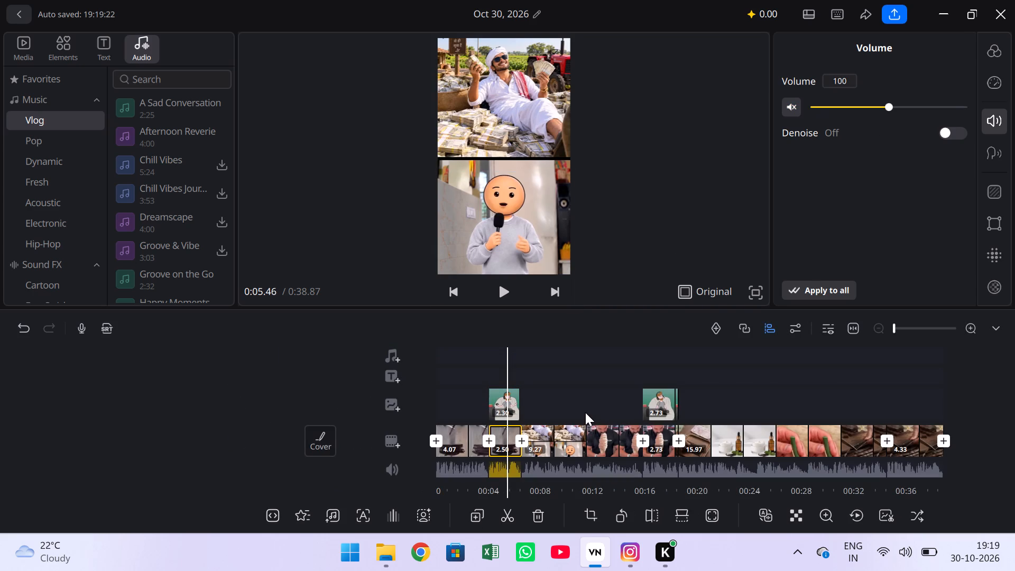
Play back the second split-picture presenter scene with its character overlay.
{"action": "left_click", "coordinate": [616, 418]}
{"action": "left_click_drag", "start_coordinate": [616, 418], "coordinate": [493, 421]}
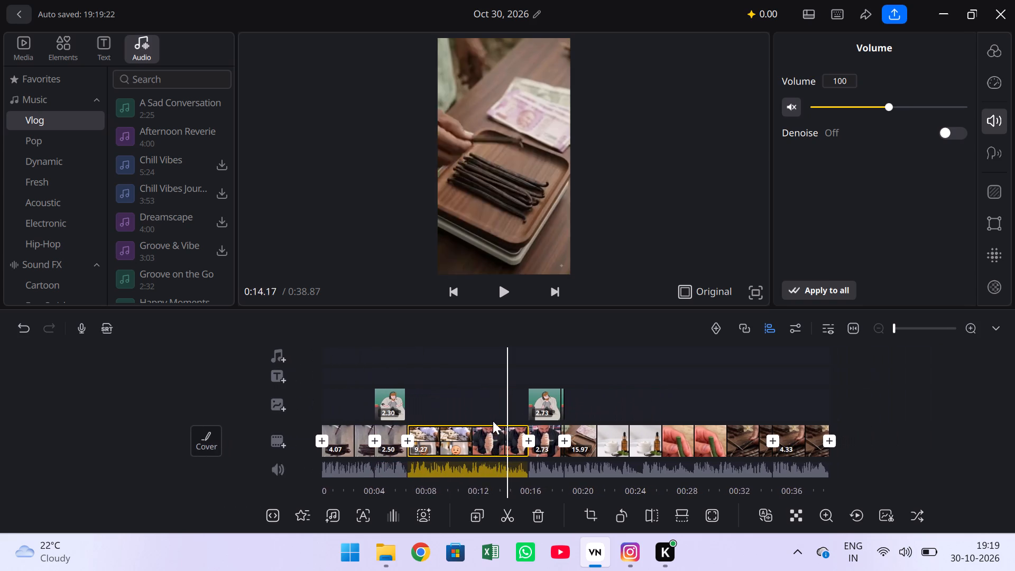
{"action": "left_click_drag", "start_coordinate": [493, 421], "coordinate": [476, 421]}
{"action": "left_click", "coordinate": [499, 300]}
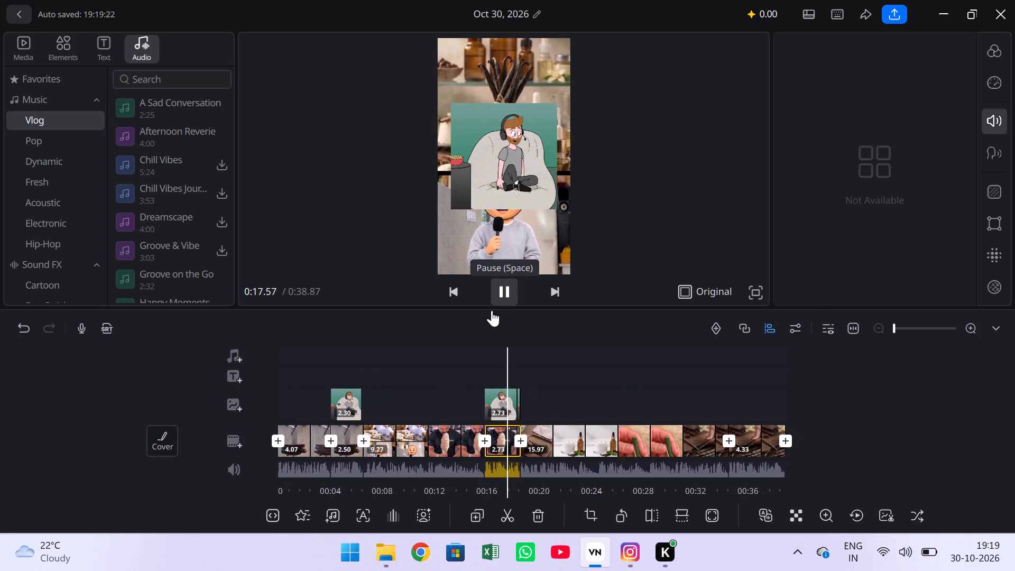
Set the volume of the main track's 2.73 s presenter clip to 82.
{"action": "left_click_drag", "start_coordinate": [433, 400], "coordinate": [469, 401]}
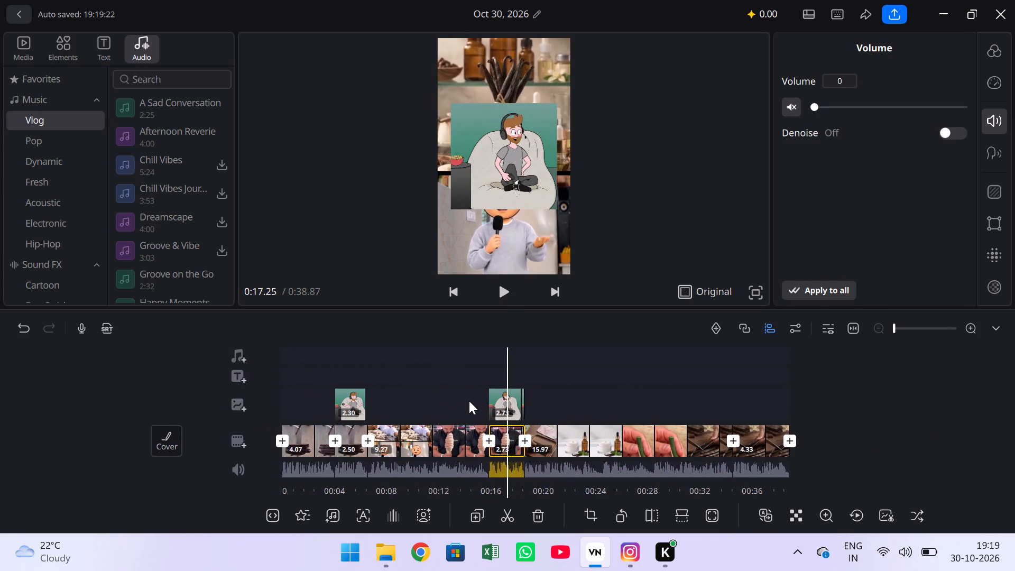
{"action": "left_click_drag", "start_coordinate": [469, 401], "coordinate": [480, 402]}
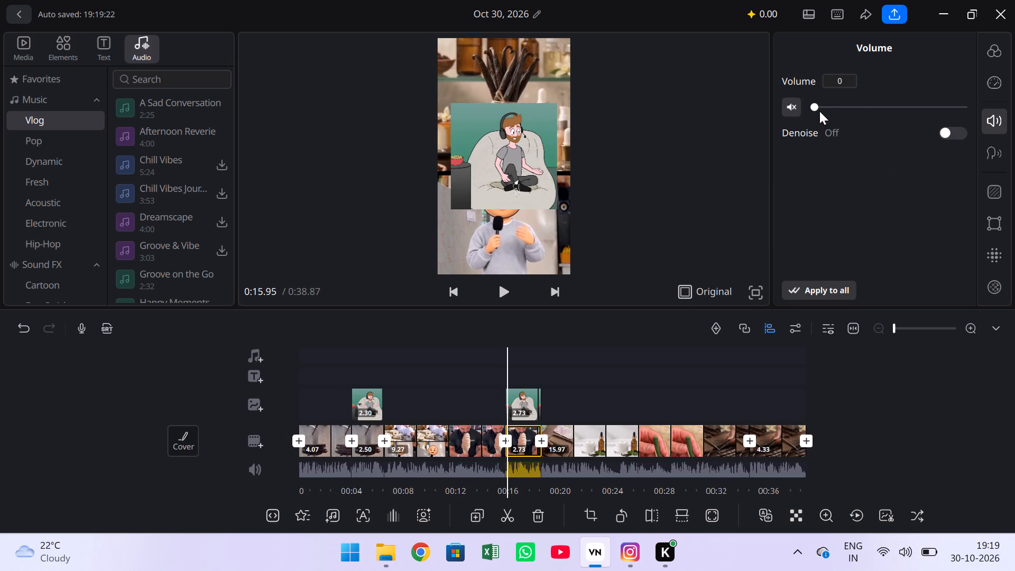
{"action": "left_click", "coordinate": [875, 104]}
Play back the section around the second character overlay from about 14.56 s.
{"action": "left_click_drag", "start_coordinate": [602, 376], "coordinate": [635, 375]}
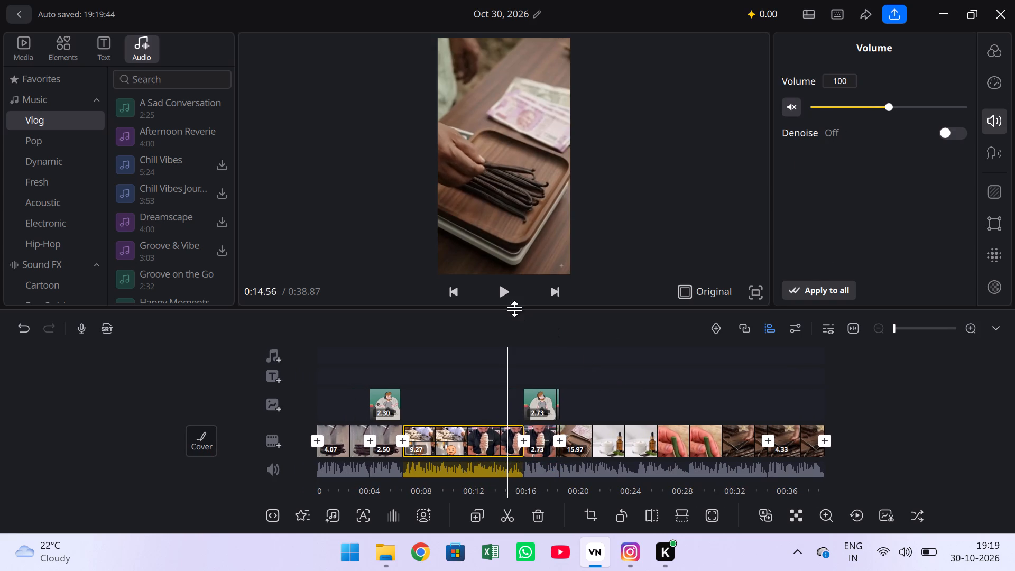
{"action": "left_click", "coordinate": [497, 298]}
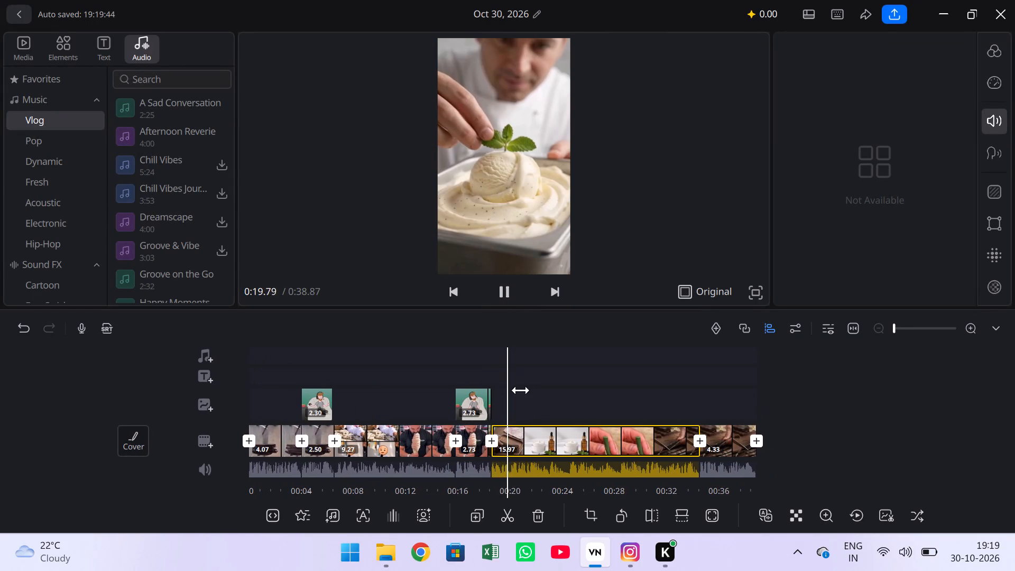
Enlarge the second character overlay to the frame's full width and move it down to cover the presenter in the lower half.
{"action": "left_click_drag", "start_coordinate": [476, 367], "coordinate": [531, 365]}
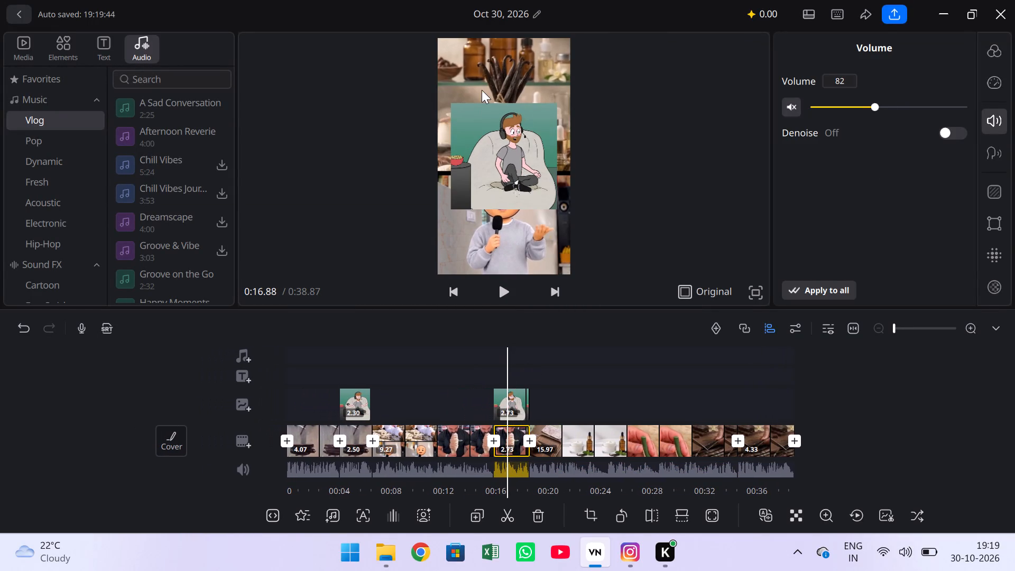
{"action": "left_click", "coordinate": [488, 122]}
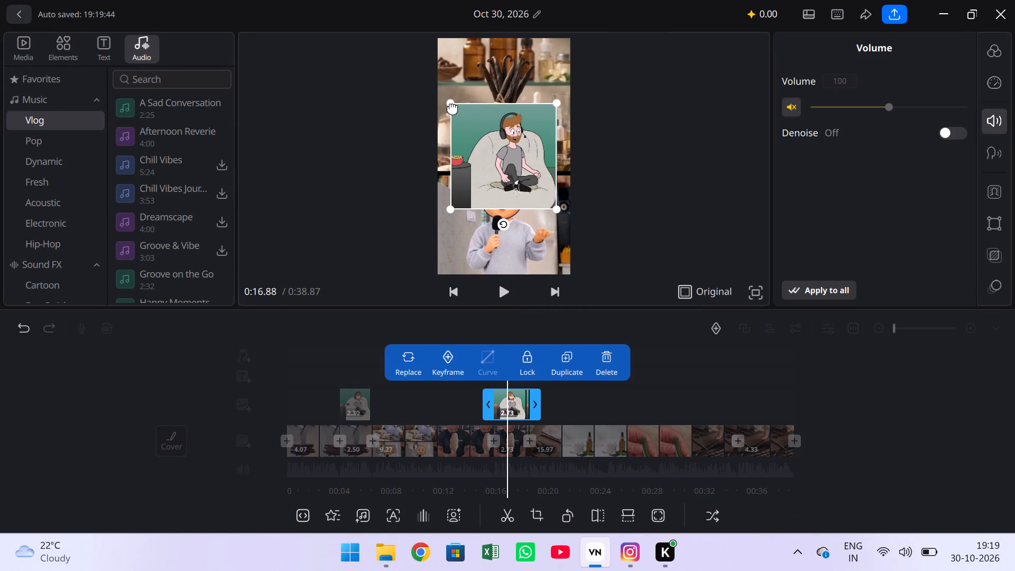
{"action": "left_click_drag", "start_coordinate": [555, 208], "coordinate": [570, 224]}
{"action": "left_click_drag", "start_coordinate": [450, 104], "coordinate": [444, 102]}
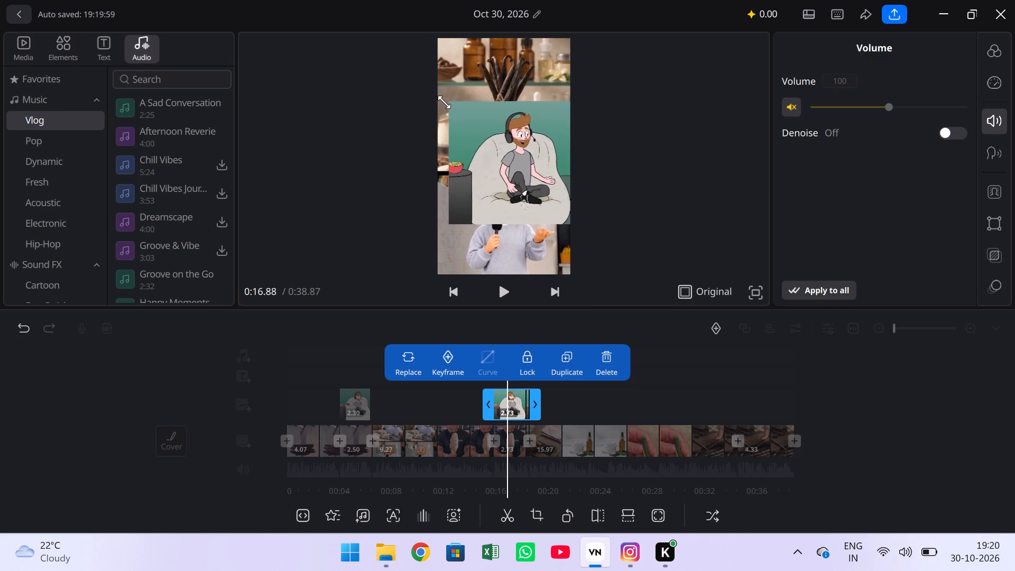
{"action": "left_click_drag", "start_coordinate": [444, 102], "coordinate": [430, 97]}
{"action": "left_click_drag", "start_coordinate": [493, 107], "coordinate": [492, 189]}
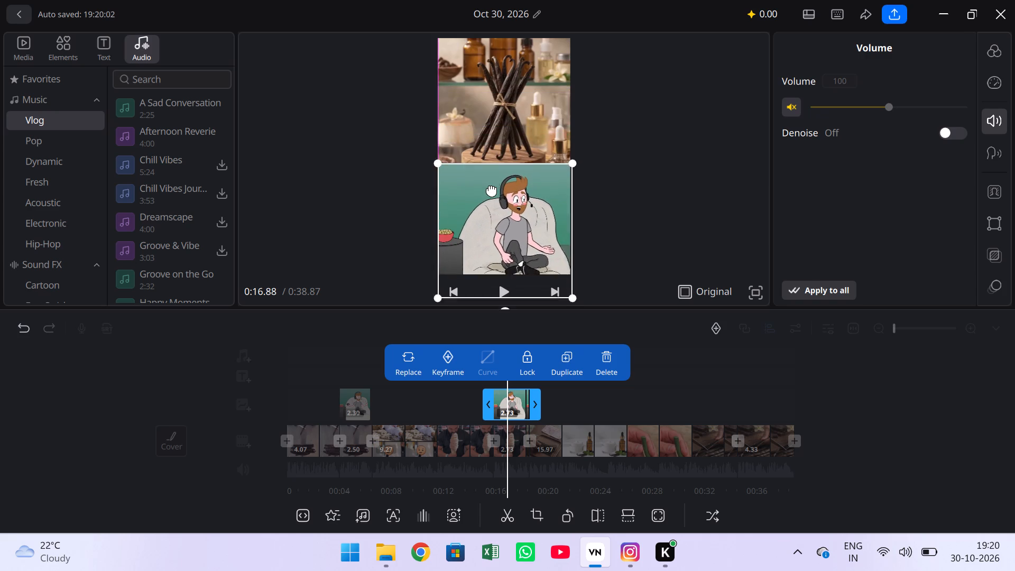
{"action": "left_click_drag", "start_coordinate": [492, 189], "coordinate": [493, 194]}
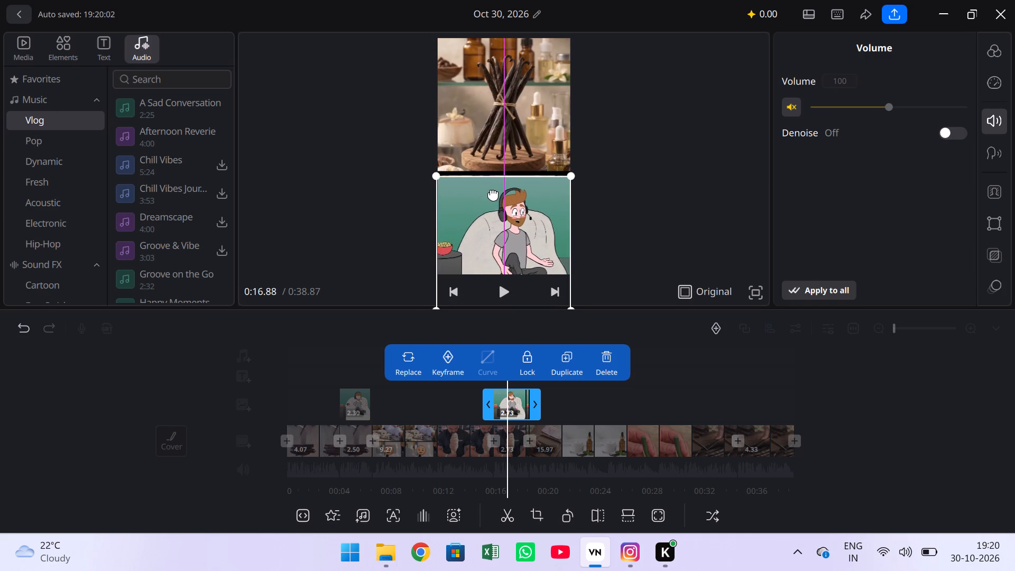
{"action": "left_click_drag", "start_coordinate": [493, 194], "coordinate": [493, 191]}
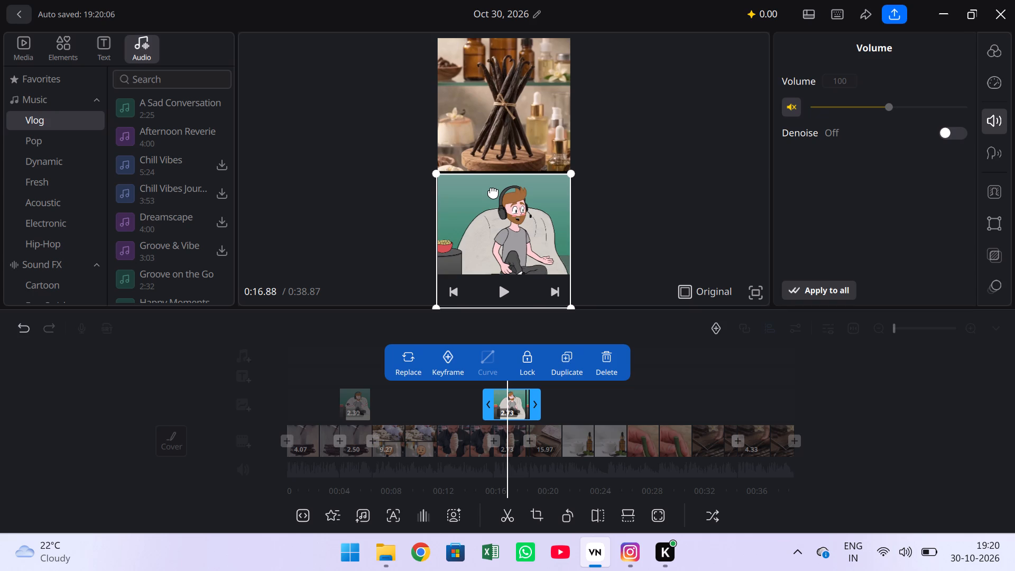
{"action": "left_click", "coordinate": [602, 273]}
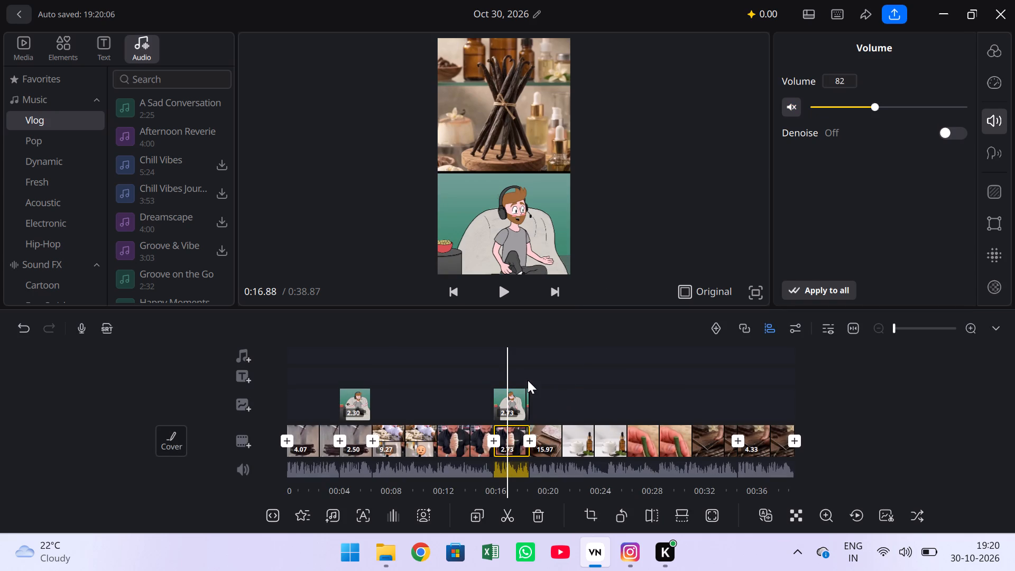
Play back the second split-picture presenter scene with its resized character overlay.
{"action": "left_click_drag", "start_coordinate": [529, 376], "coordinate": [580, 368]}
{"action": "left_click", "coordinate": [505, 297]}
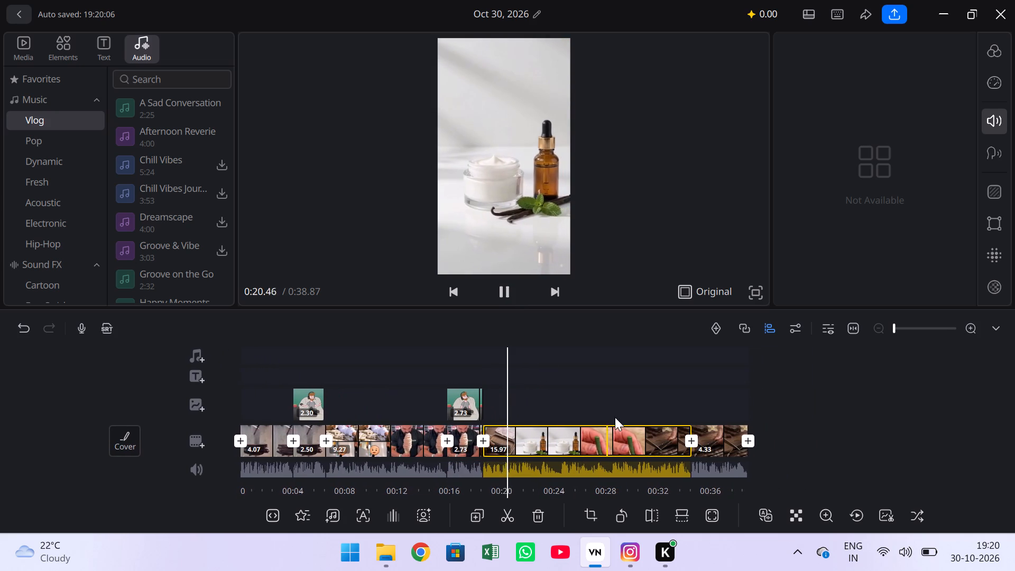
Add Video-32344 (1) as an overlay at the start of the final 4.33 s presenter clip, at about 34.54 s.
{"action": "left_click_drag", "start_coordinate": [620, 395], "coordinate": [427, 399]}
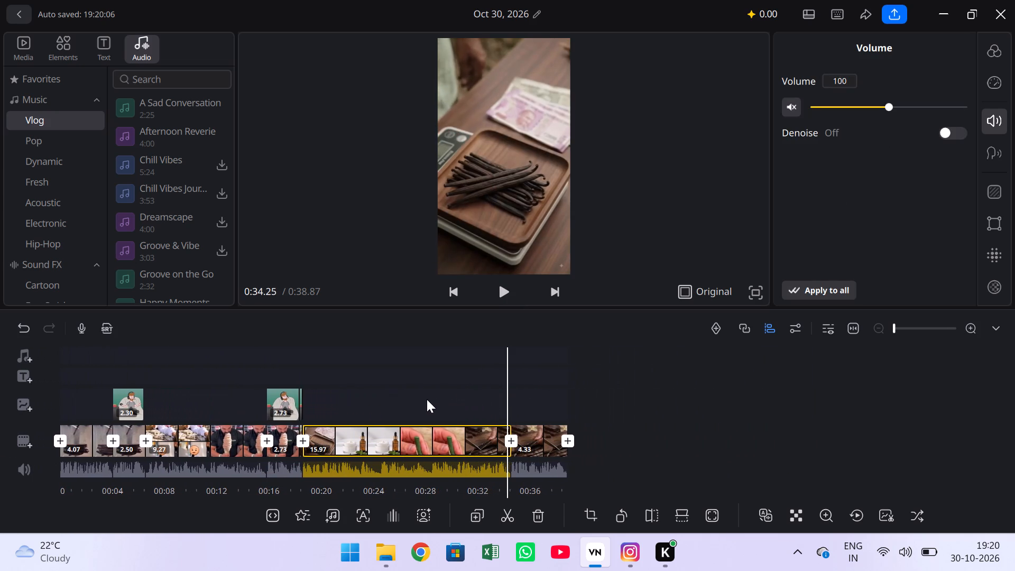
{"action": "left_click_drag", "start_coordinate": [427, 399], "coordinate": [423, 399]}
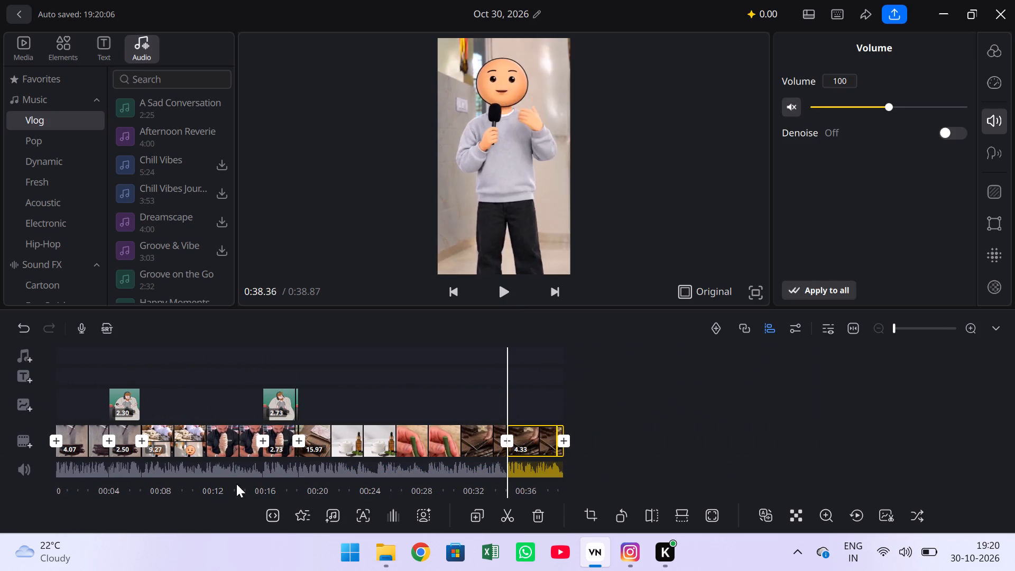
{"action": "left_click", "coordinate": [30, 415]}
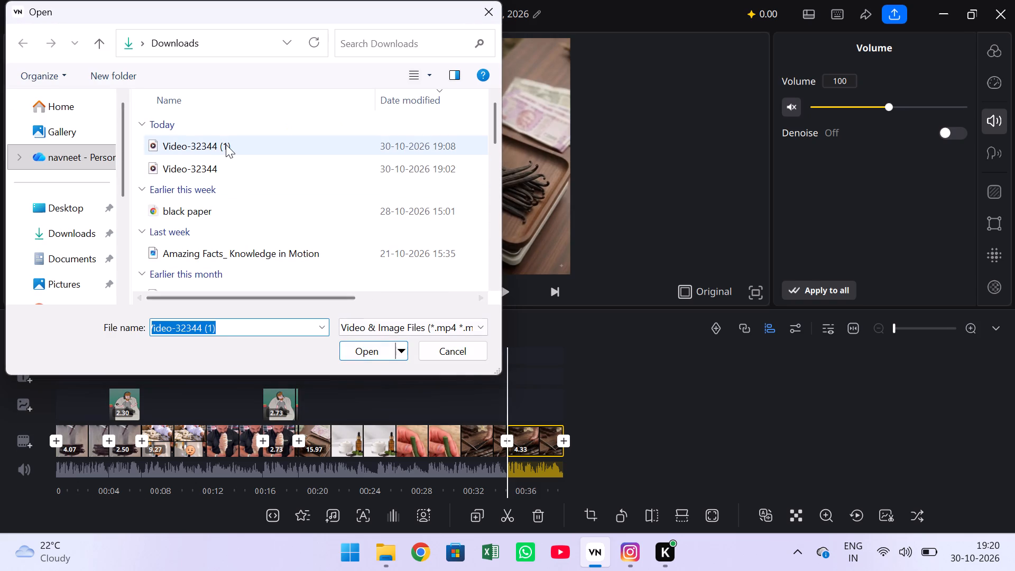
{"action": "double_click", "coordinate": [225, 144]}
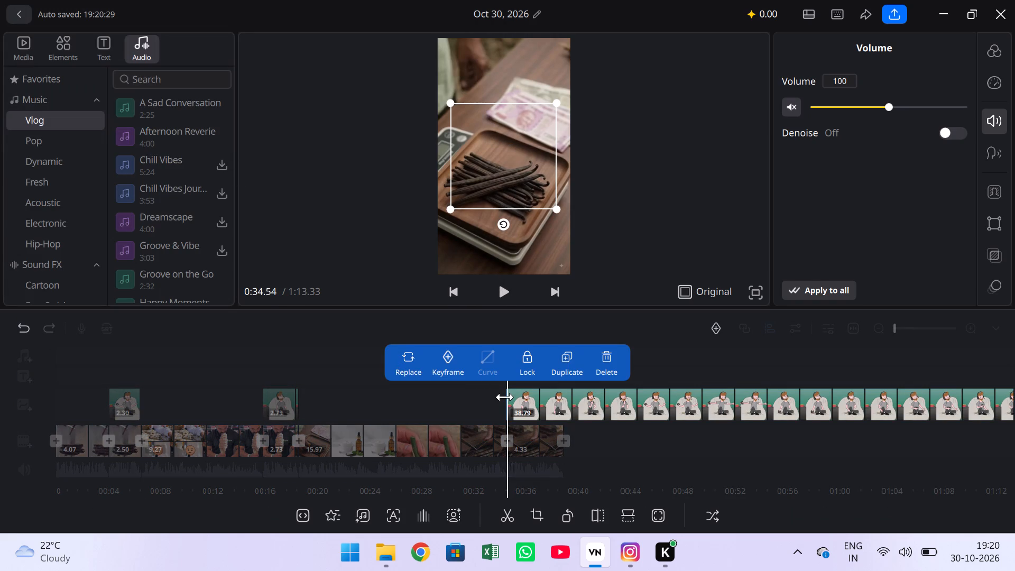
Trim the third character overlay at both ends to 4.33 s and align it with the final presenter clip.
{"action": "left_click_drag", "start_coordinate": [505, 397], "coordinate": [778, 394]}
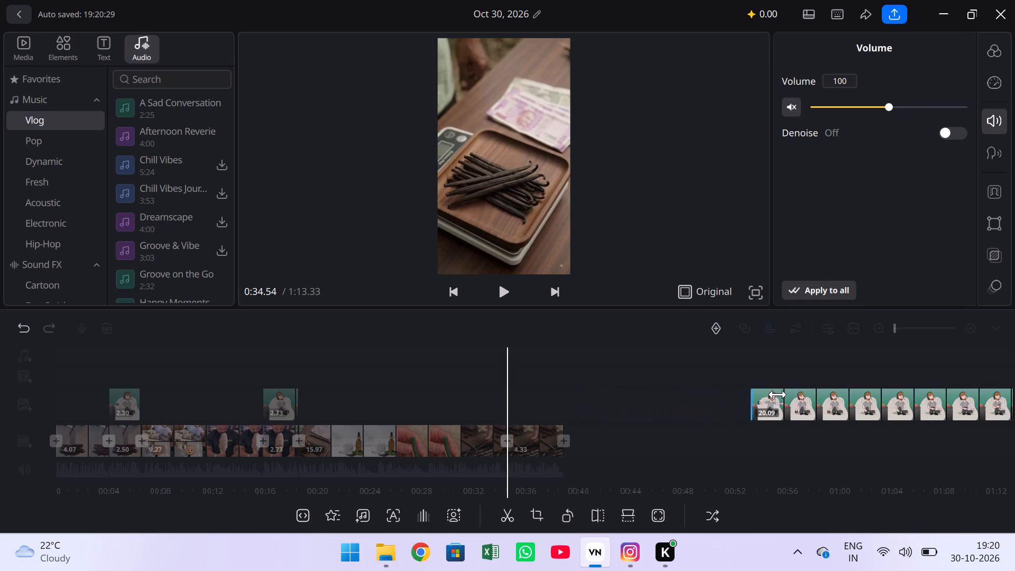
{"action": "left_click_drag", "start_coordinate": [778, 394], "coordinate": [819, 395]}
{"action": "left_click_drag", "start_coordinate": [874, 401], "coordinate": [678, 388]}
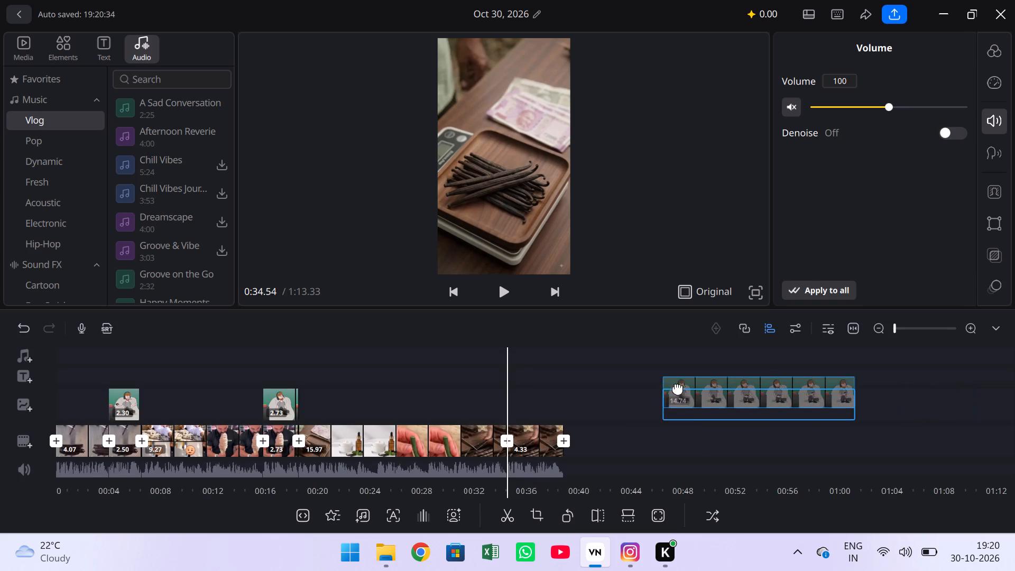
{"action": "left_click_drag", "start_coordinate": [678, 388], "coordinate": [564, 393]}
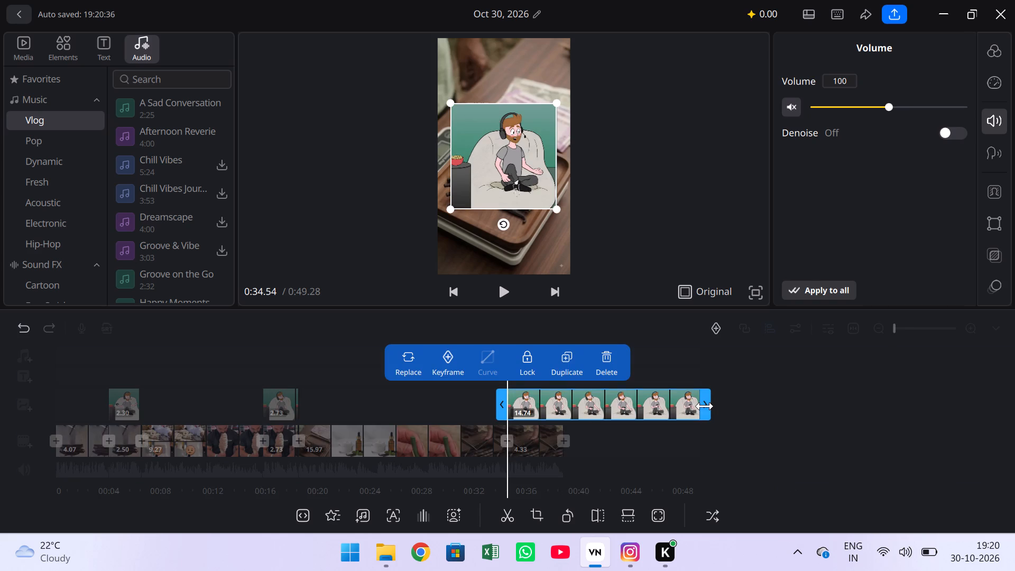
{"action": "left_click_drag", "start_coordinate": [705, 406], "coordinate": [568, 411]}
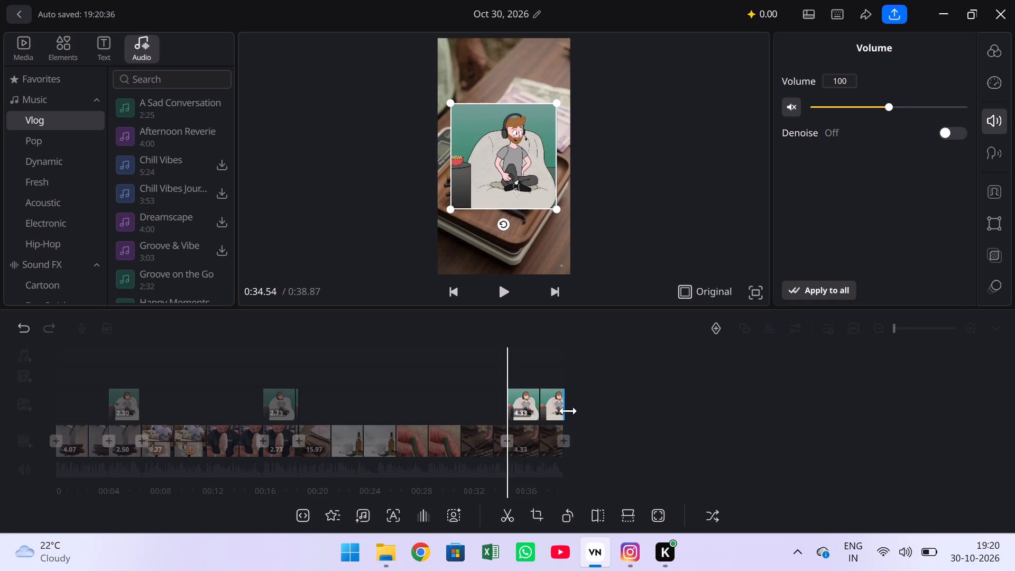
{"action": "left_click_drag", "start_coordinate": [568, 411], "coordinate": [565, 411]}
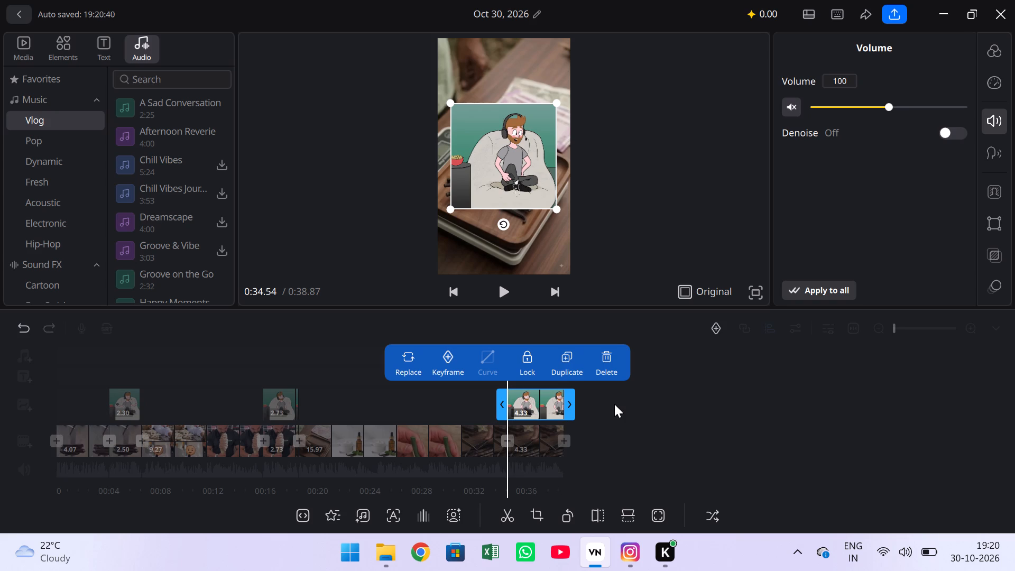
Enlarge and reposition the third character overlay so it fills the whole frame over the full-screen presenter.
{"action": "left_click_drag", "start_coordinate": [558, 210], "coordinate": [558, 231]}
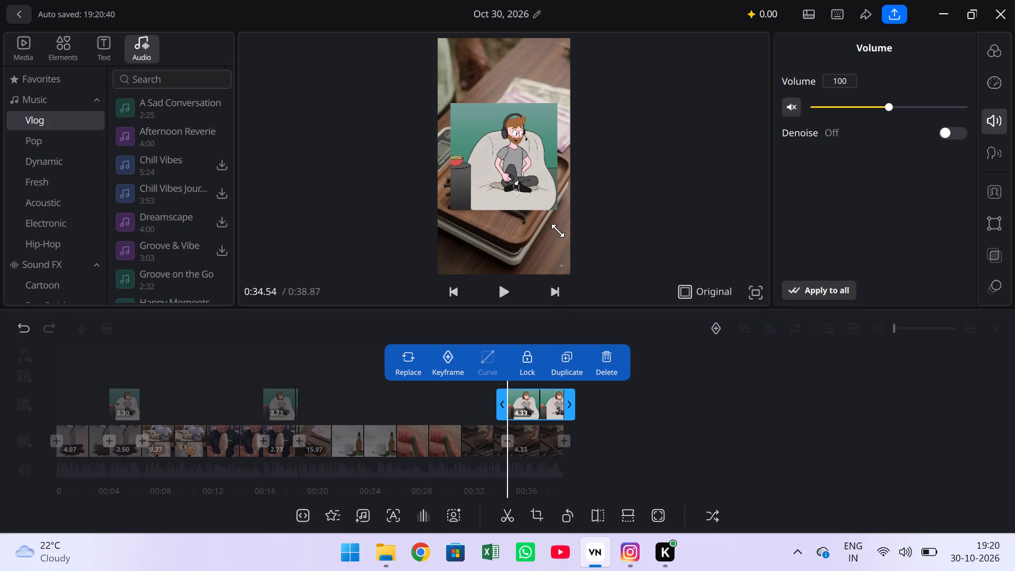
{"action": "left_click_drag", "start_coordinate": [558, 231], "coordinate": [556, 287]}
{"action": "left_click_drag", "start_coordinate": [449, 101], "coordinate": [408, 73]}
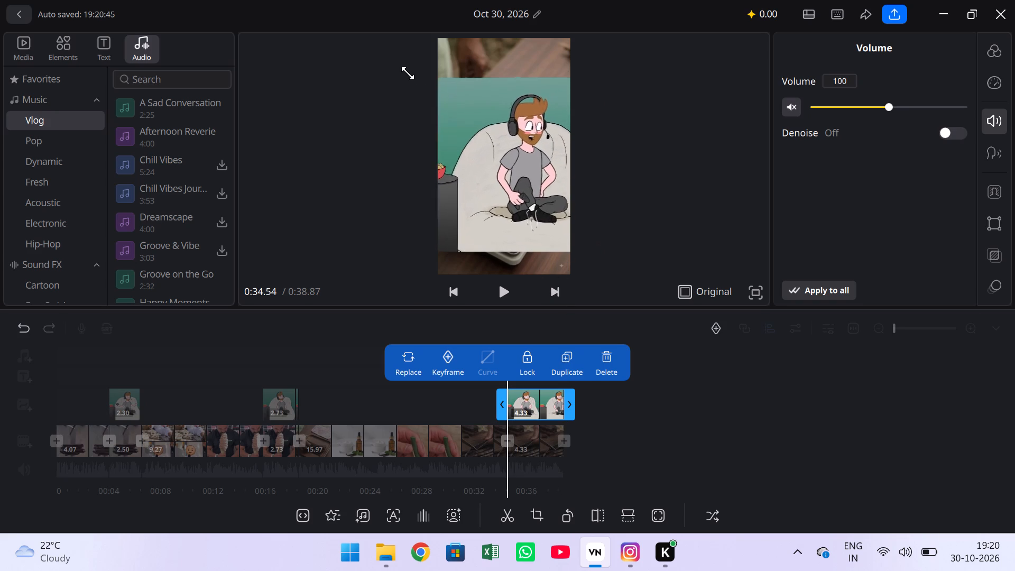
{"action": "left_click_drag", "start_coordinate": [408, 73], "coordinate": [353, 38]}
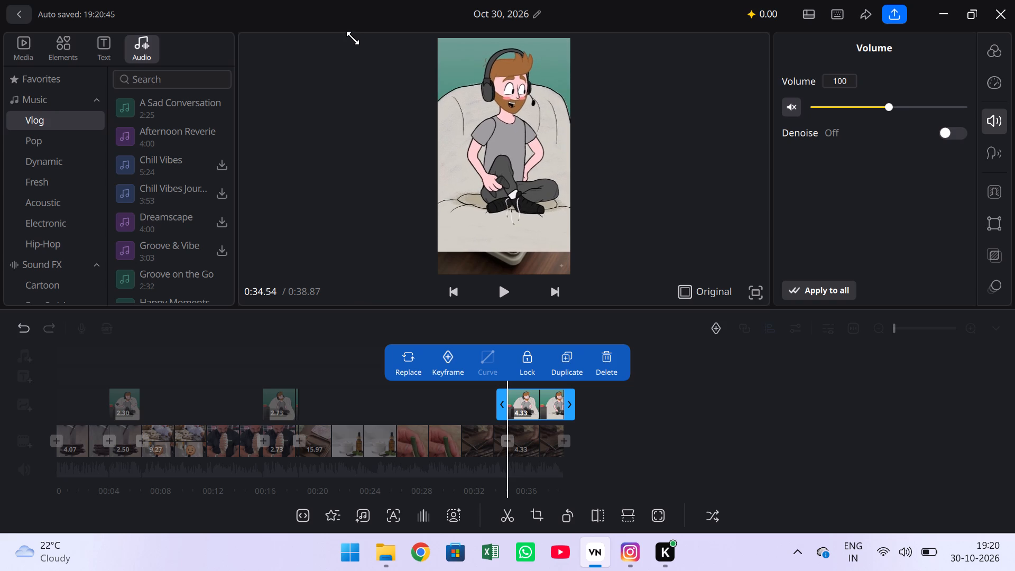
{"action": "left_click_drag", "start_coordinate": [353, 38], "coordinate": [344, 31]}
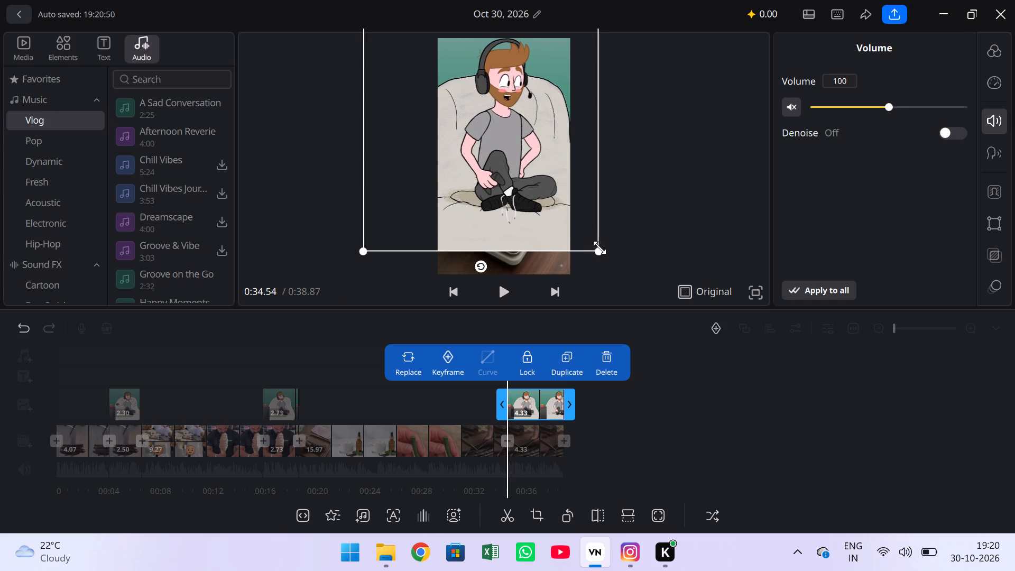
{"action": "left_click_drag", "start_coordinate": [599, 247], "coordinate": [612, 266]}
{"action": "left_click_drag", "start_coordinate": [521, 163], "coordinate": [519, 176]}
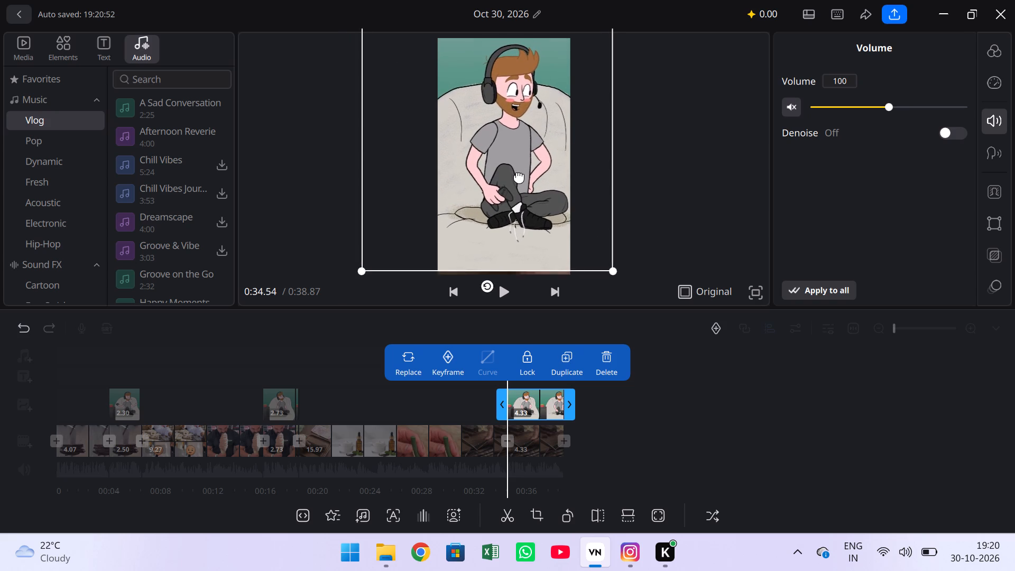
{"action": "left_click_drag", "start_coordinate": [519, 176], "coordinate": [519, 179]}
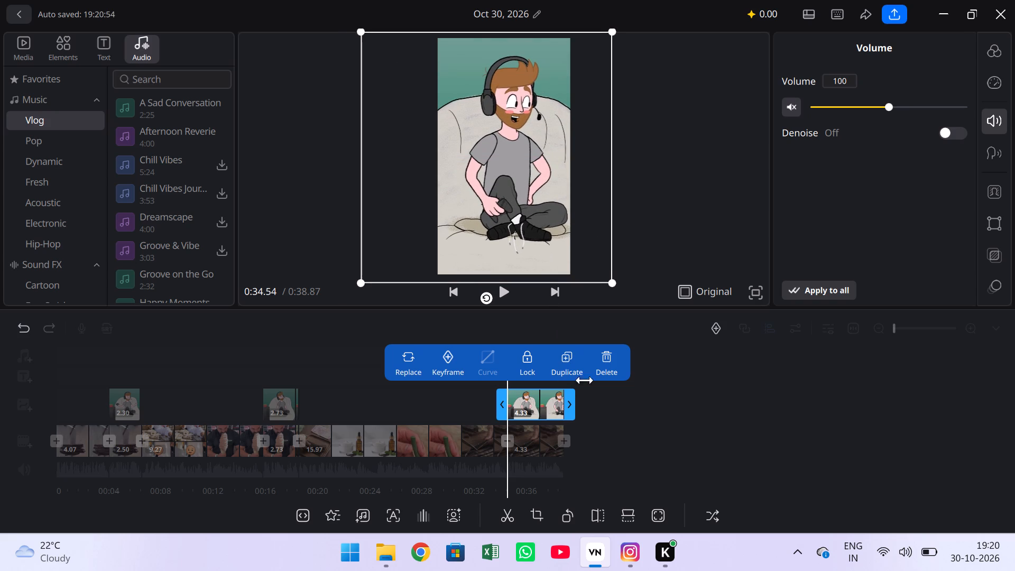
{"action": "left_click", "coordinate": [647, 401]}
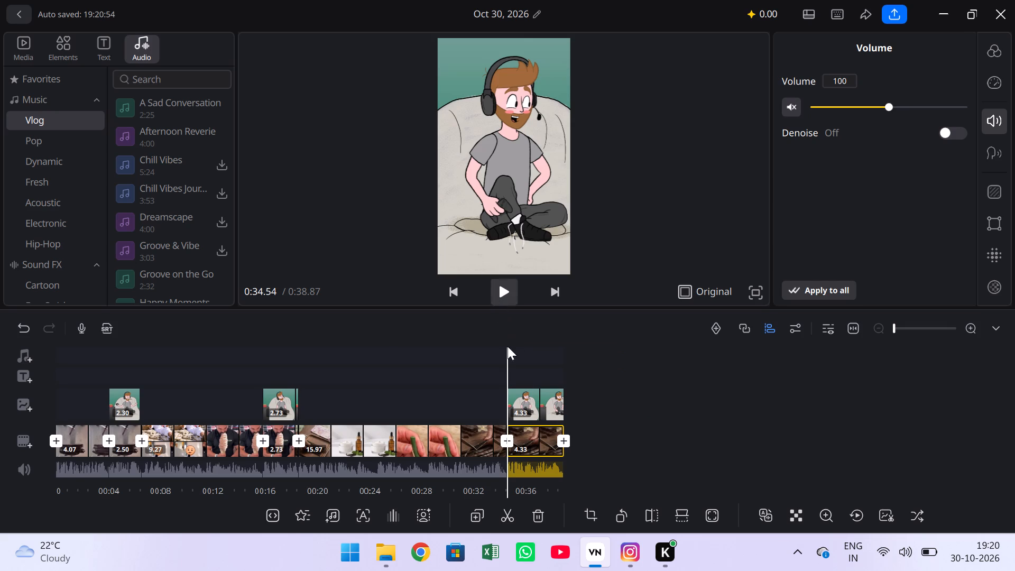
Mute the third character overlay.
{"action": "left_click", "coordinate": [534, 413]}
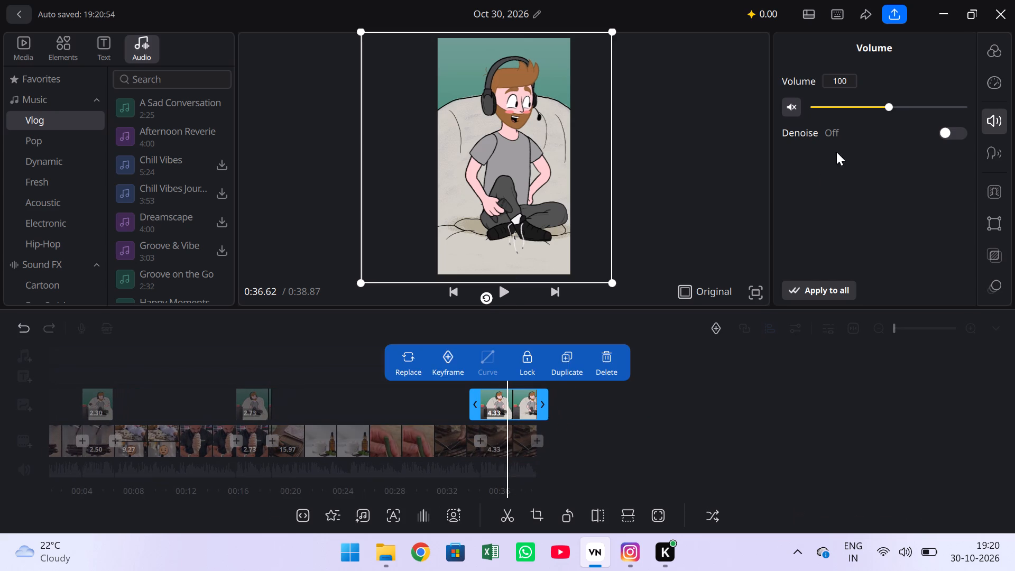
{"action": "left_click", "coordinate": [793, 109]}
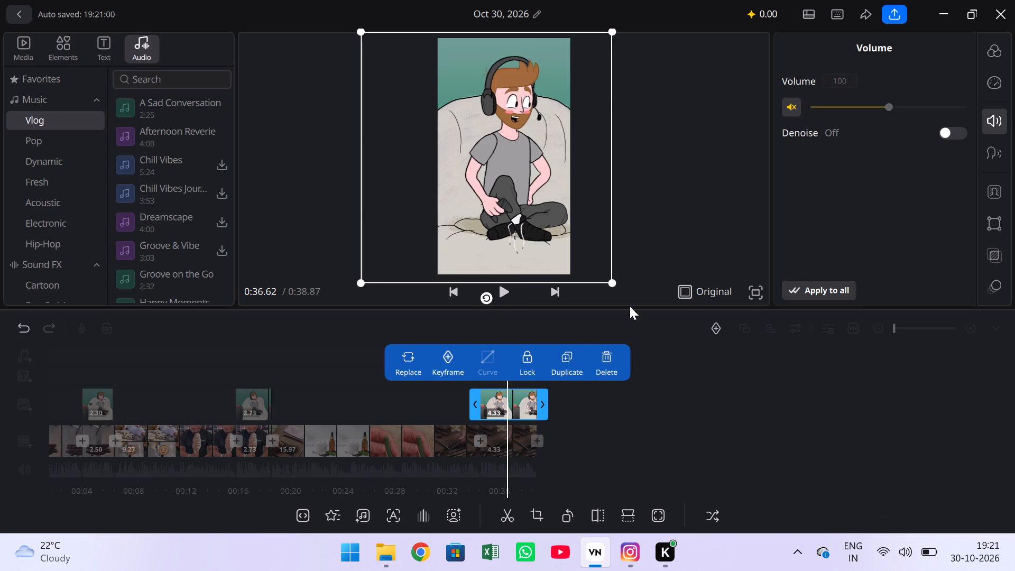
{"action": "left_click", "coordinate": [426, 401]}
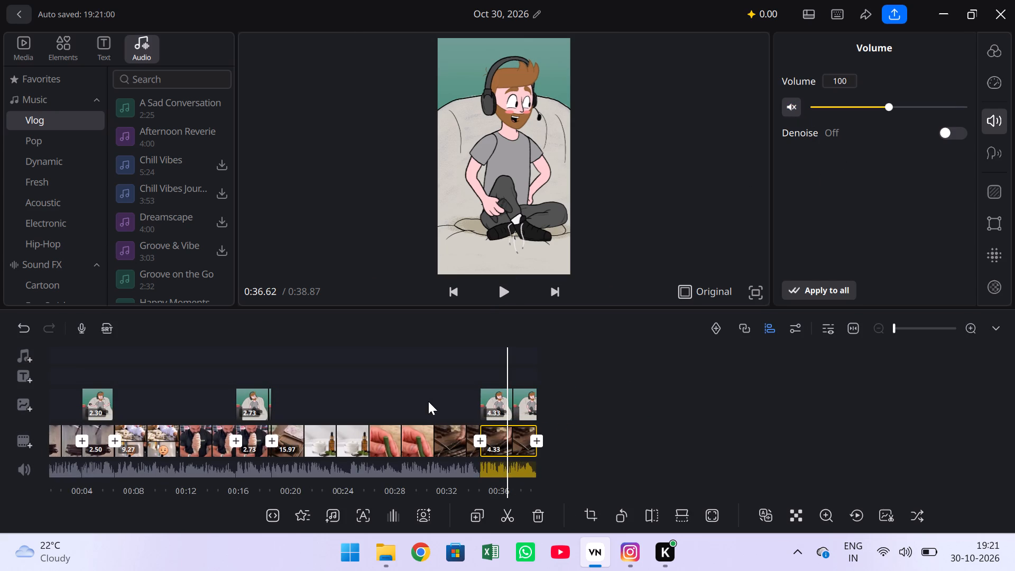
Play back the final presenter scene with its full-frame character overlay.
{"action": "left_click_drag", "start_coordinate": [440, 402], "coordinate": [492, 408]}
{"action": "left_click", "coordinate": [497, 295]}
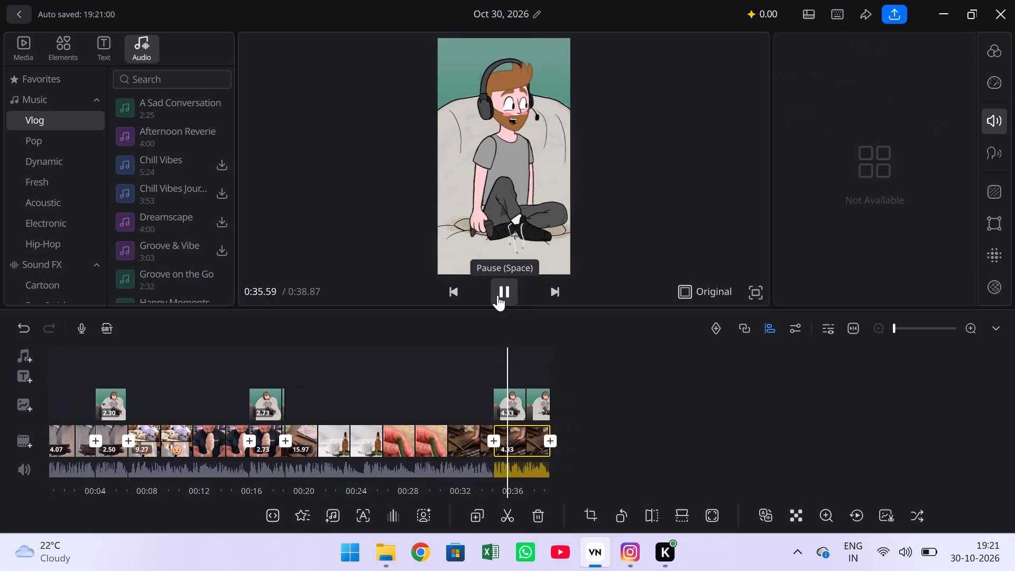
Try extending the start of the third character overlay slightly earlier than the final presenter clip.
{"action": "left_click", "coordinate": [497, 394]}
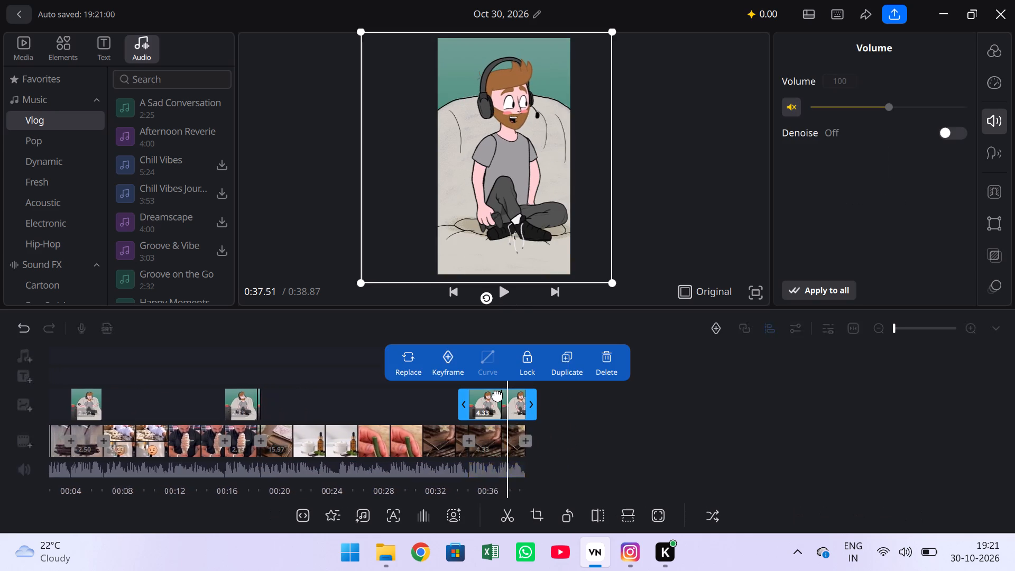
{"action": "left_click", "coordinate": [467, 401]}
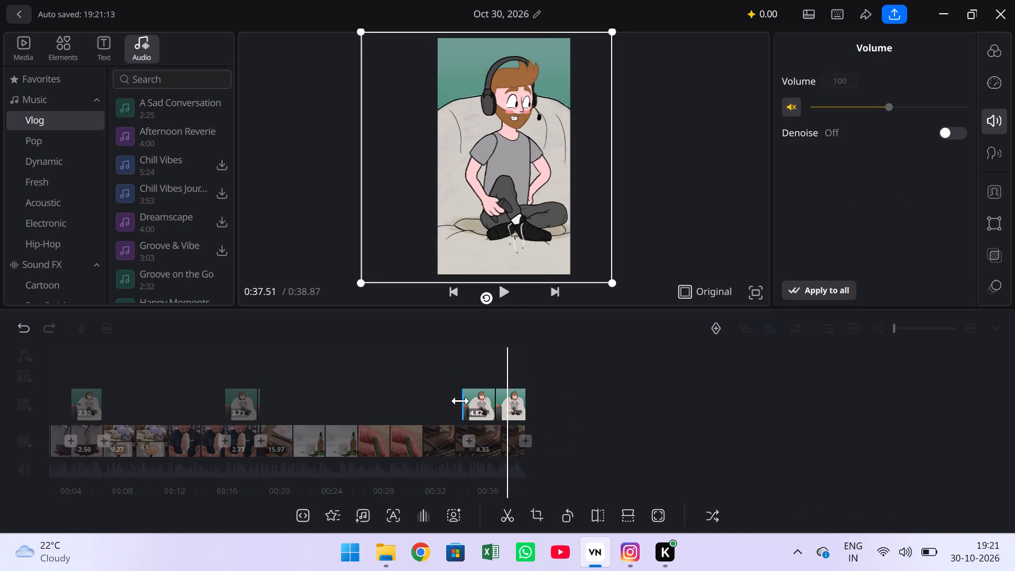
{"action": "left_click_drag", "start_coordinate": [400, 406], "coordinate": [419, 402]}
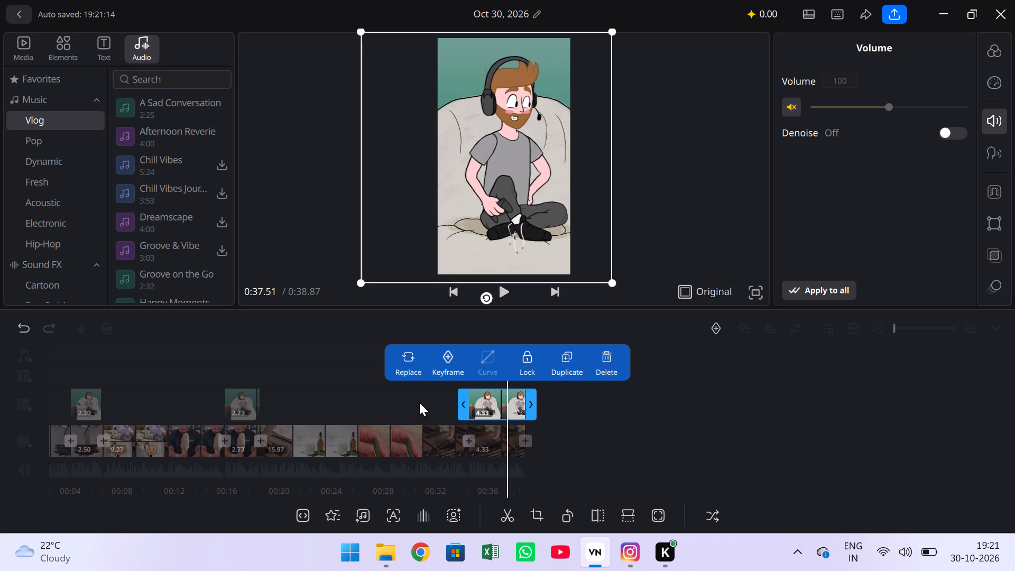
Play back the ending from about 33.24 s through the third character overlay.
{"action": "left_click_drag", "start_coordinate": [419, 402], "coordinate": [468, 406]}
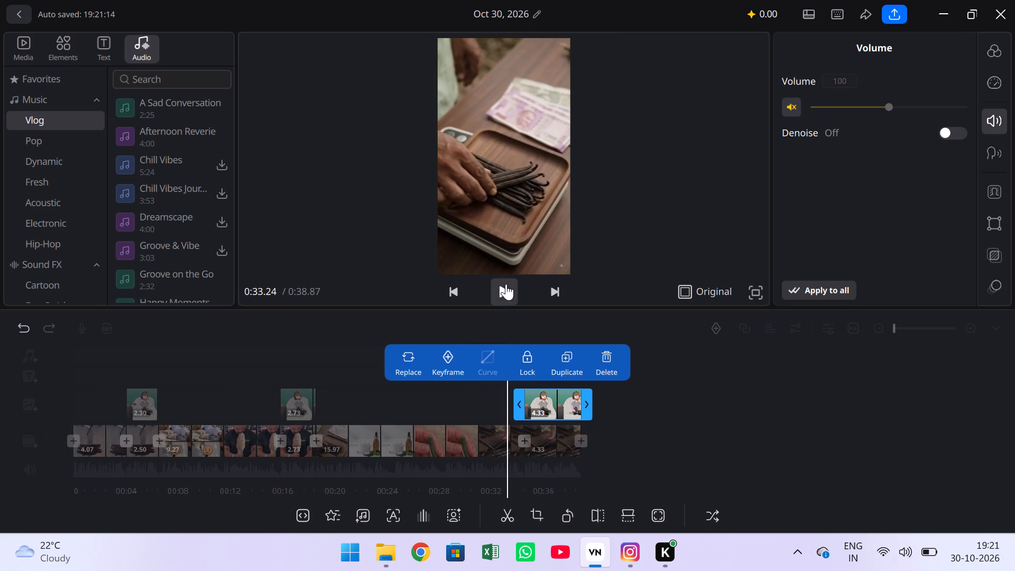
{"action": "left_click", "coordinate": [506, 287]}
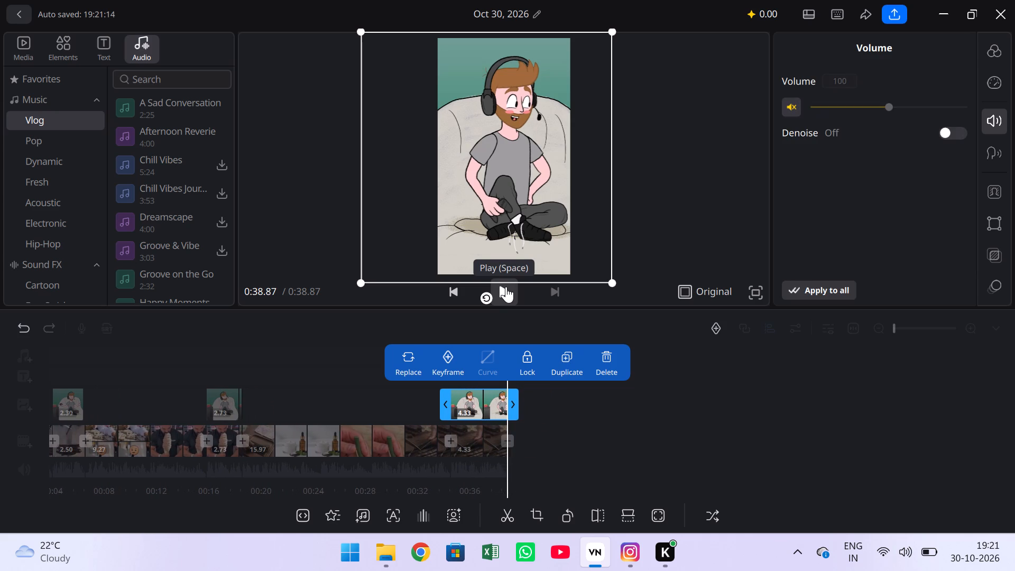
{"action": "left_click", "coordinate": [333, 412]}
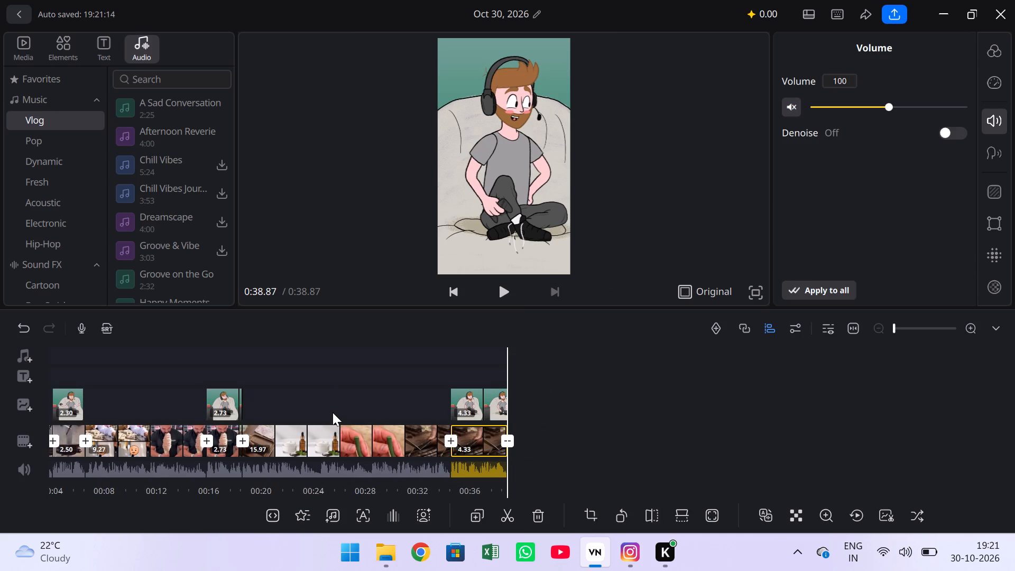
Add a text layer reading "Gyaan_X45" at the very start of the video.
{"action": "left_click_drag", "start_coordinate": [333, 412], "coordinate": [606, 386]}
{"action": "left_click_drag", "start_coordinate": [344, 374], "coordinate": [444, 368]}
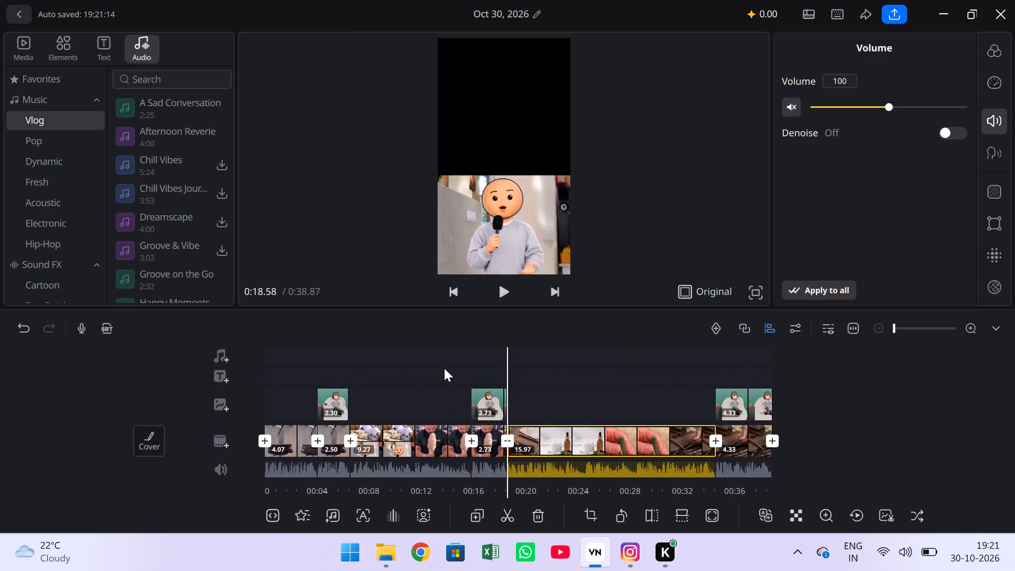
{"action": "left_click_drag", "start_coordinate": [444, 368], "coordinate": [645, 370]}
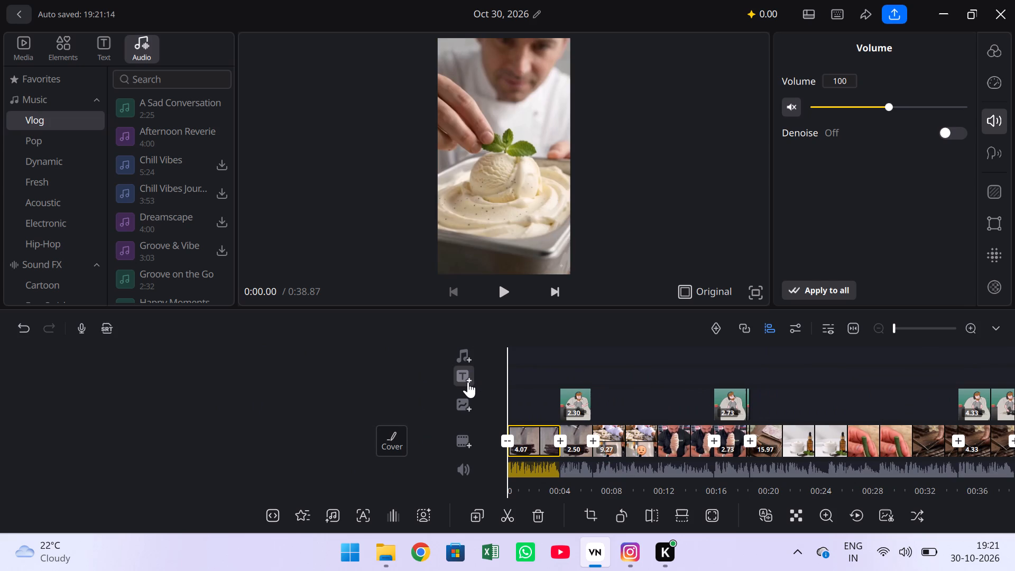
{"action": "left_click", "coordinate": [468, 382]}
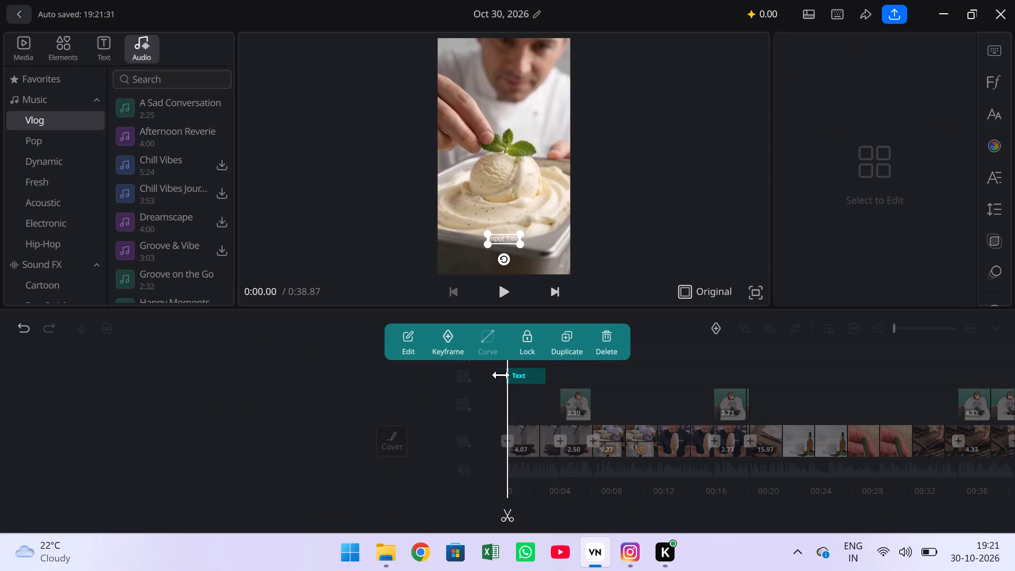
{"action": "left_click", "coordinate": [409, 334]}
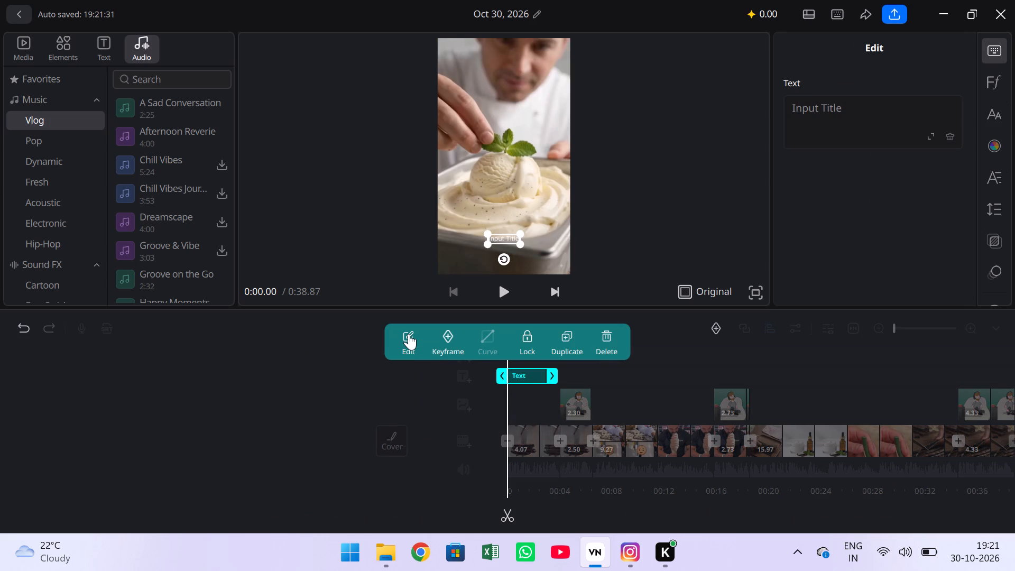
{"action": "left_click", "coordinate": [820, 106]}
{"action": "key", "text": "shift+g"}
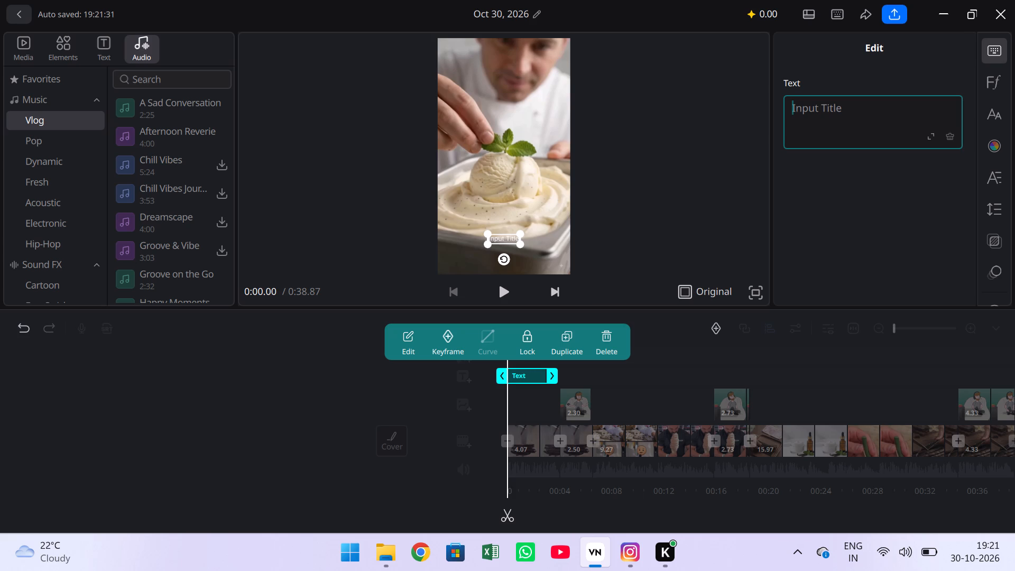
{"action": "key", "text": "y"}
{"action": "key", "text": "a"}
{"action": "key", "text": "a"}
{"action": "key", "text": "n"}
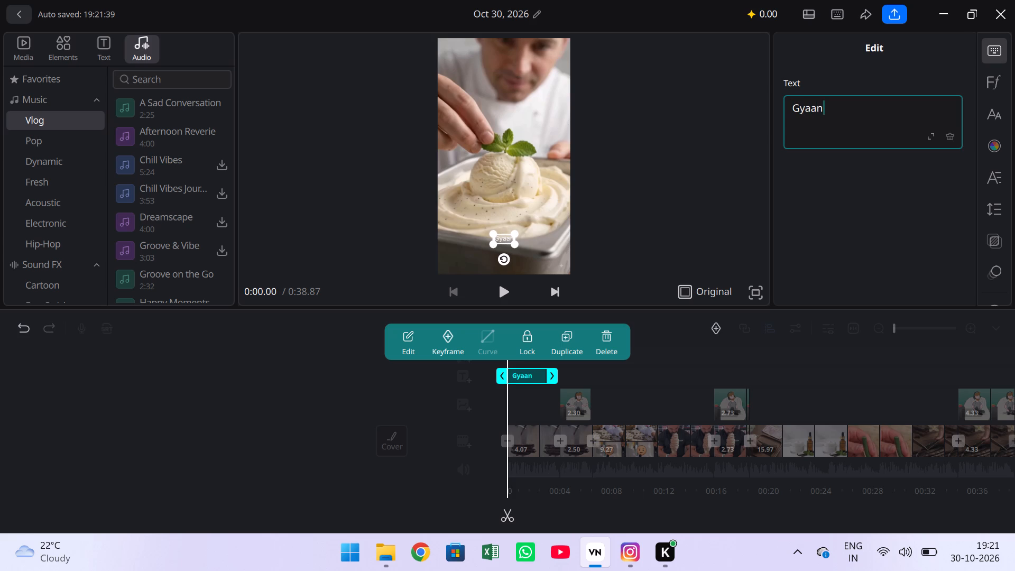
{"action": "type", "text": "_X"}
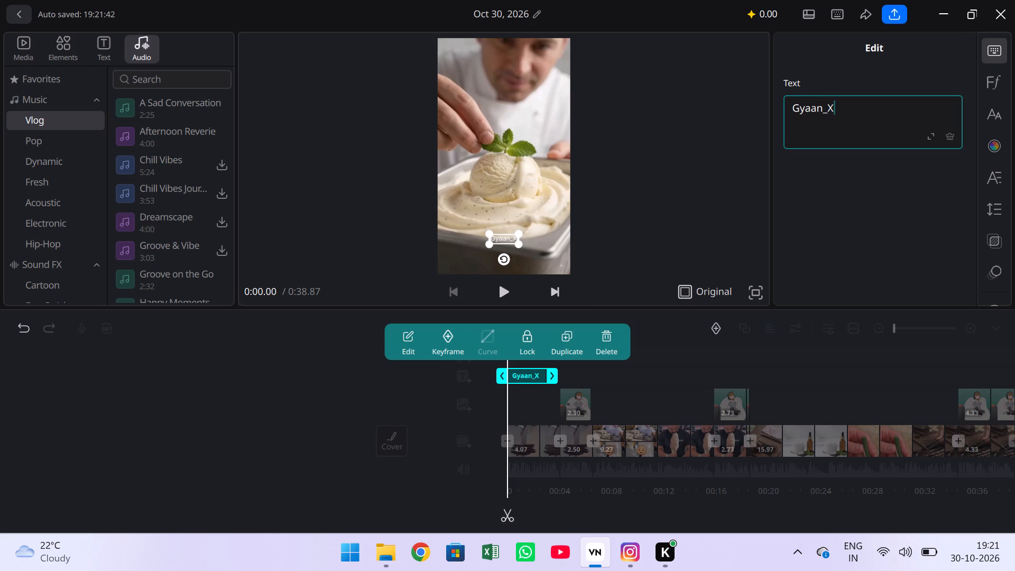
{"action": "type", "text": "45"}
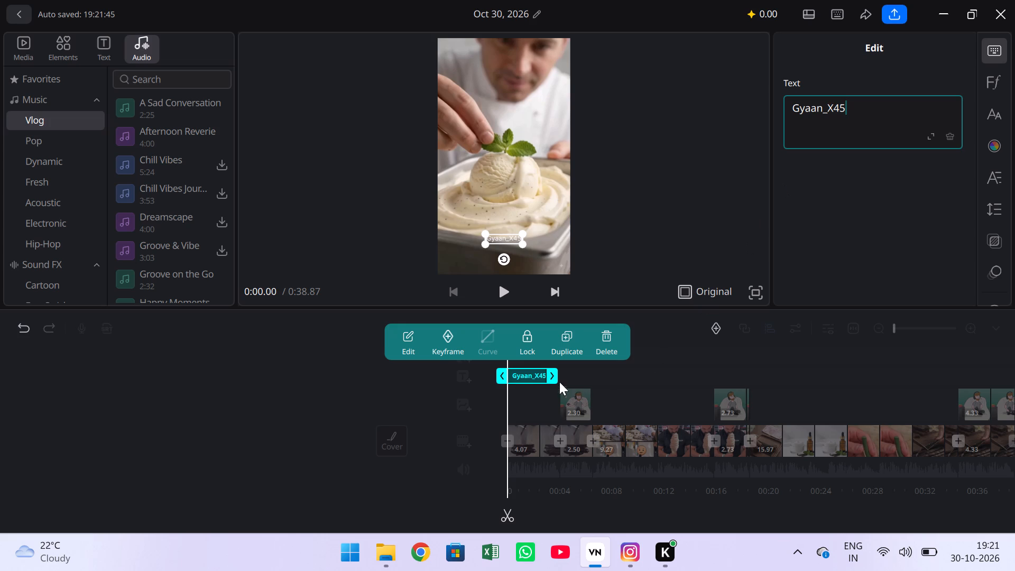
Set the Gyaan_X45 text to the Libre Baskerville font at size 13.
{"action": "left_click", "coordinate": [990, 75]}
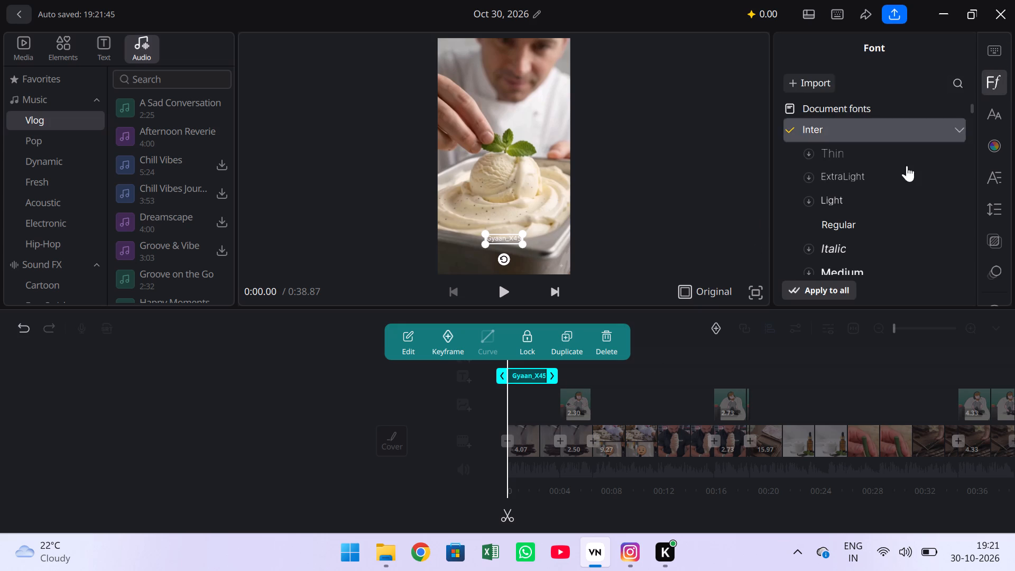
{"action": "left_click", "coordinate": [961, 128]}
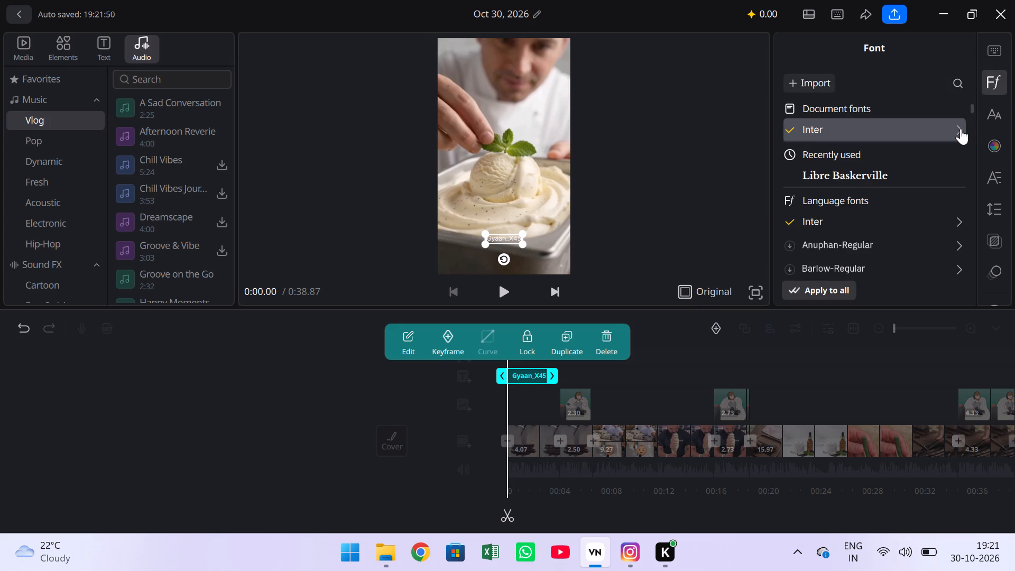
{"action": "left_click", "coordinate": [878, 180]}
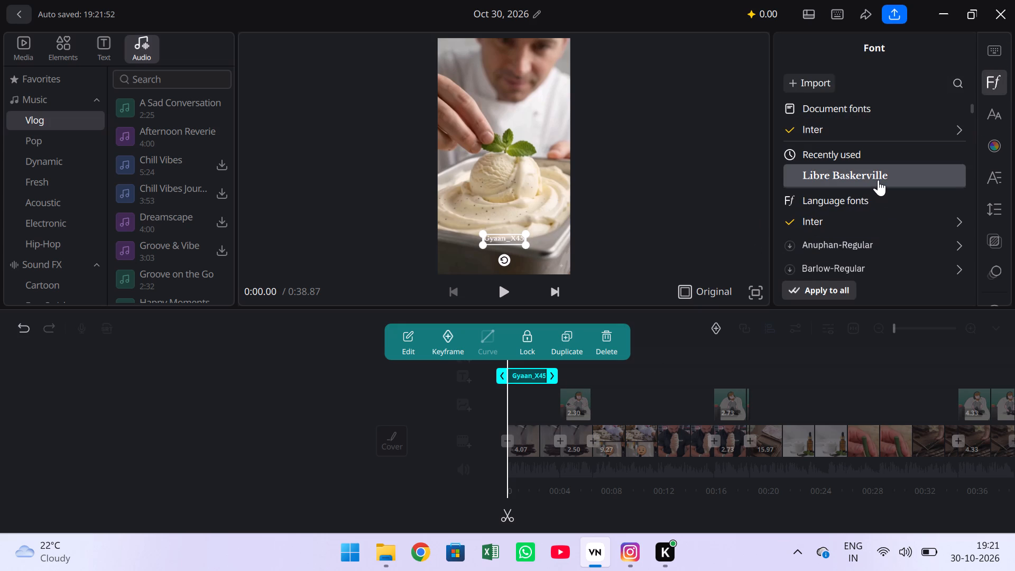
{"action": "left_click", "coordinate": [1000, 119]}
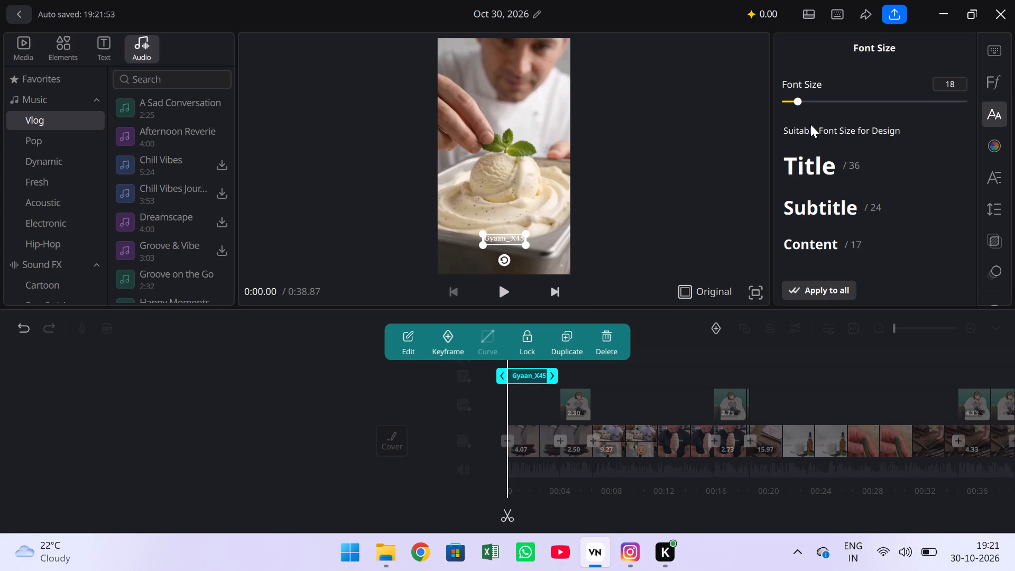
{"action": "left_click", "coordinate": [791, 100]}
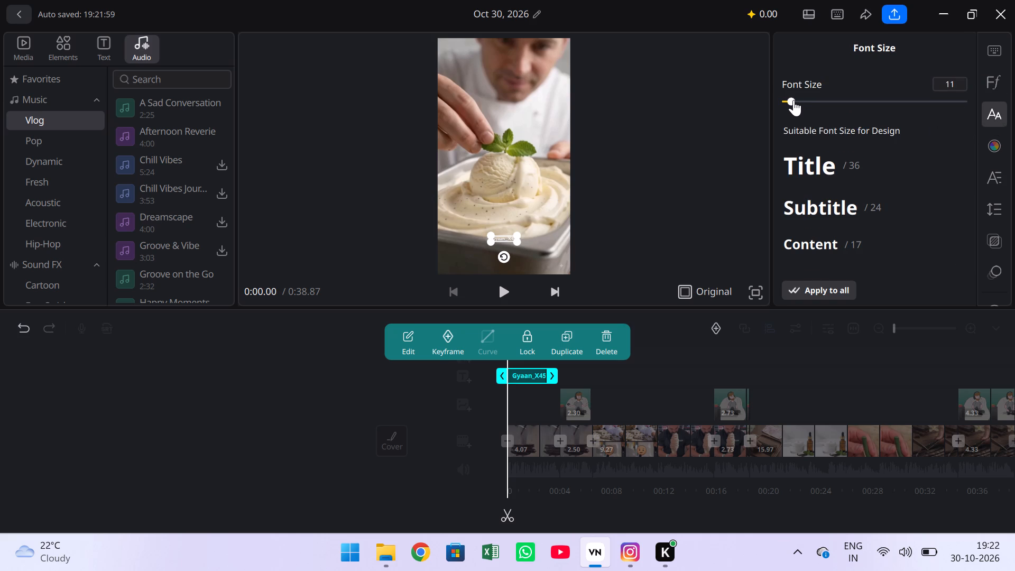
{"action": "left_click", "coordinate": [793, 100]}
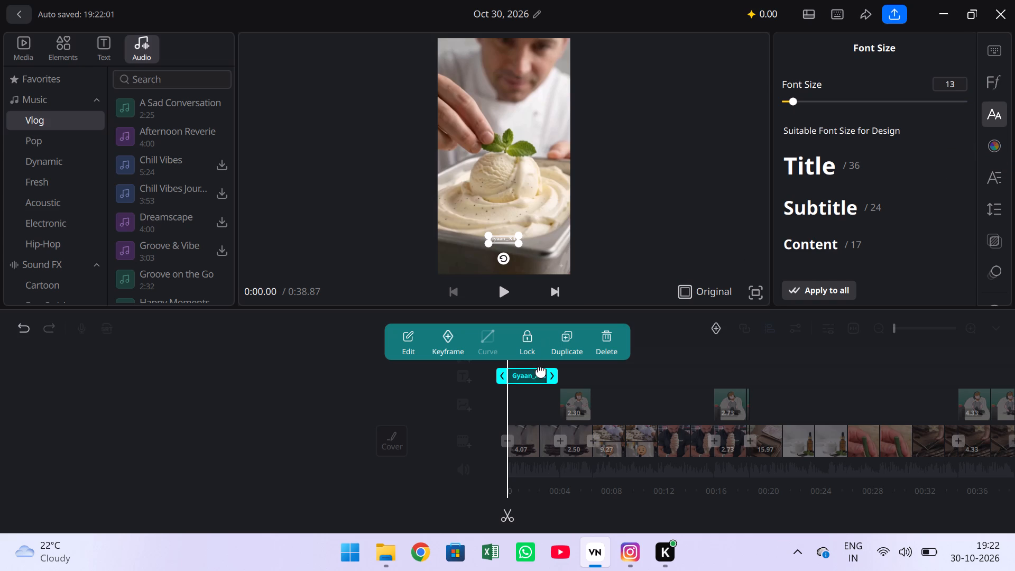
Extend the Gyaan_X45 text layer to the end of the video, for a duration of 38.87 s.
{"action": "left_click_drag", "start_coordinate": [552, 374], "coordinate": [915, 366]}
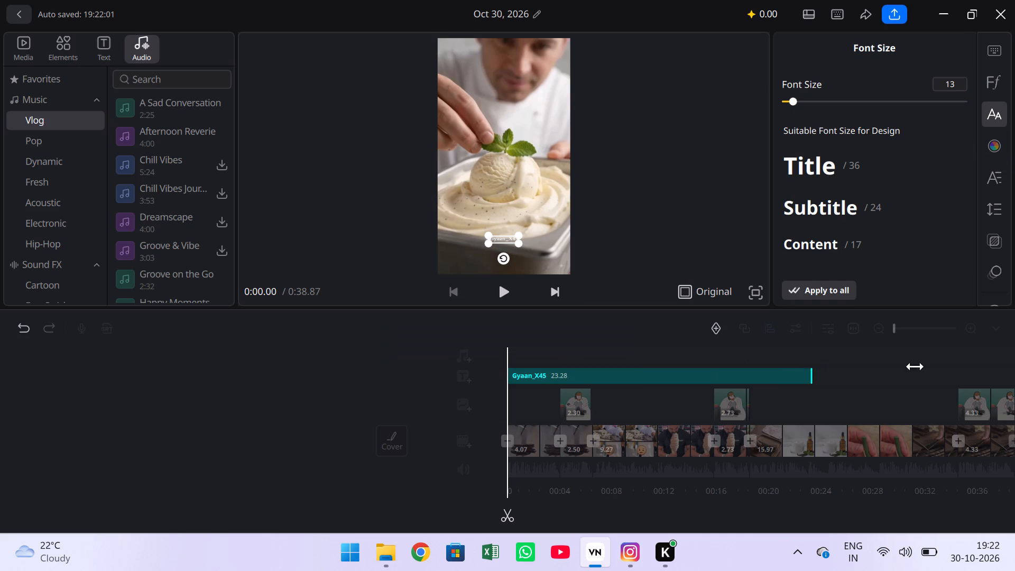
{"action": "left_click_drag", "start_coordinate": [915, 366], "coordinate": [933, 379]}
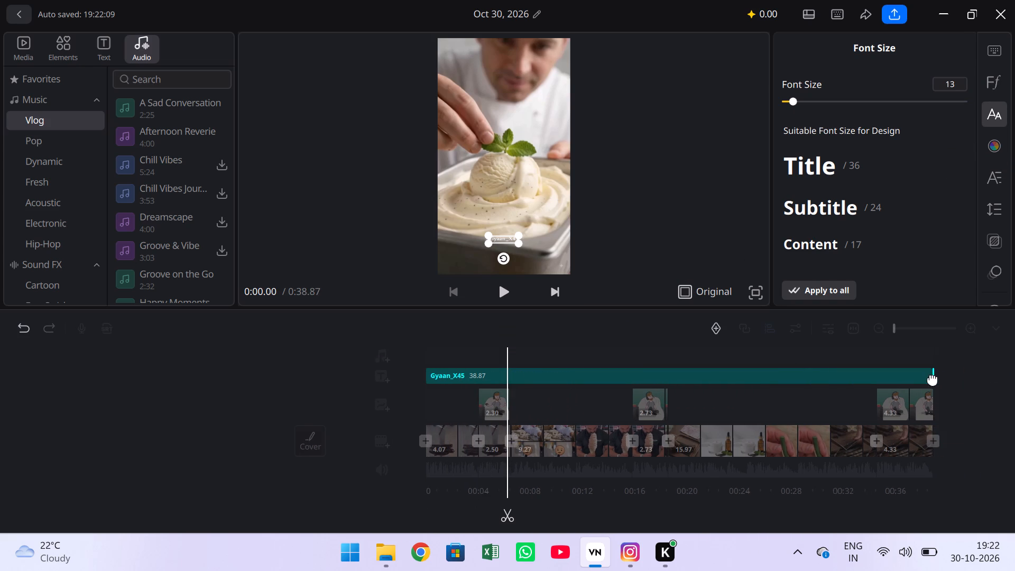
Move the Gyaan_X45 text to the upper-left corner of the character overlay in the first presenter scene.
{"action": "left_click_drag", "start_coordinate": [648, 392], "coordinate": [578, 398]}
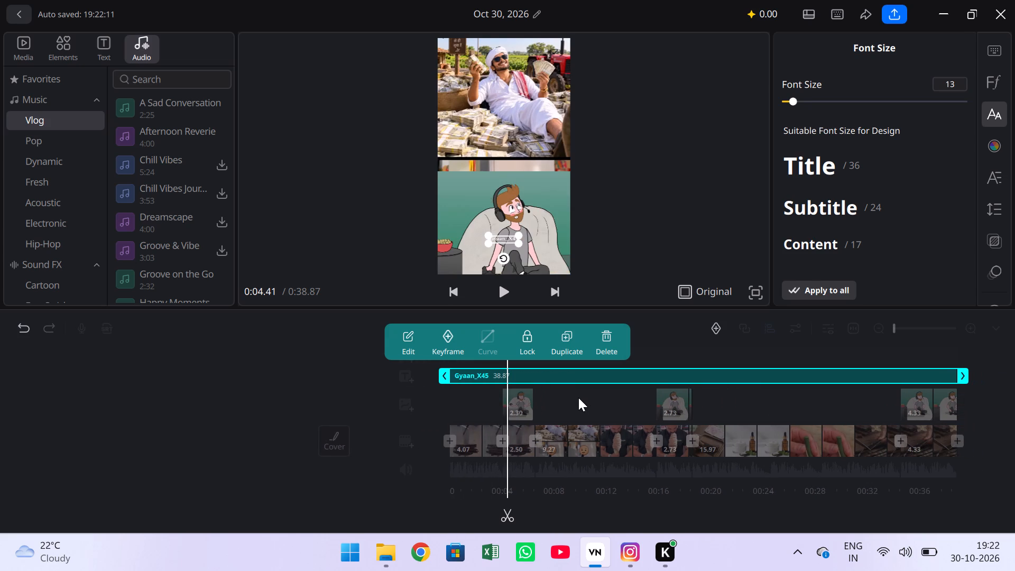
{"action": "left_click_drag", "start_coordinate": [578, 398], "coordinate": [573, 398]}
{"action": "left_click_drag", "start_coordinate": [500, 240], "coordinate": [449, 188]}
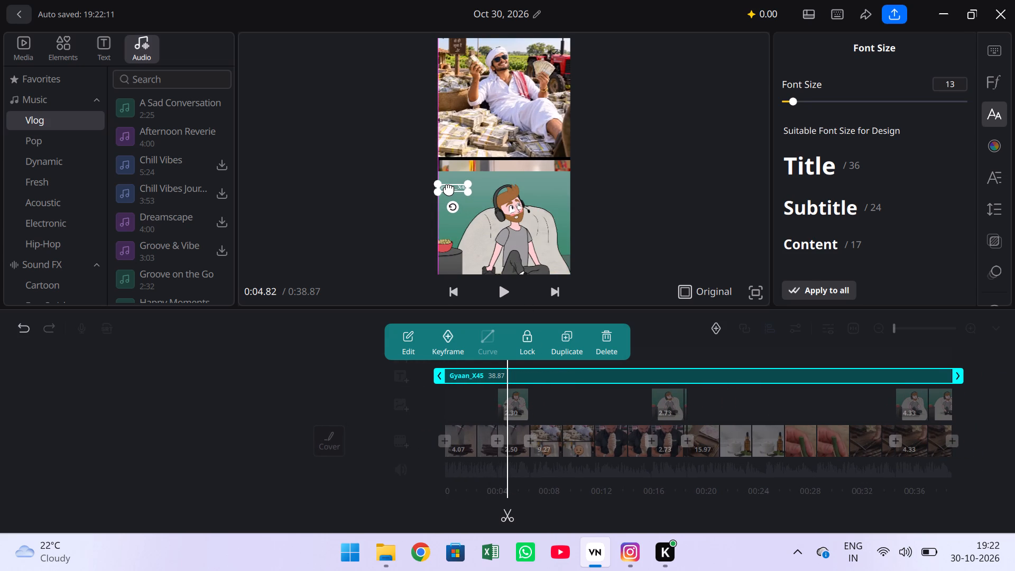
{"action": "left_click_drag", "start_coordinate": [449, 188], "coordinate": [453, 183]}
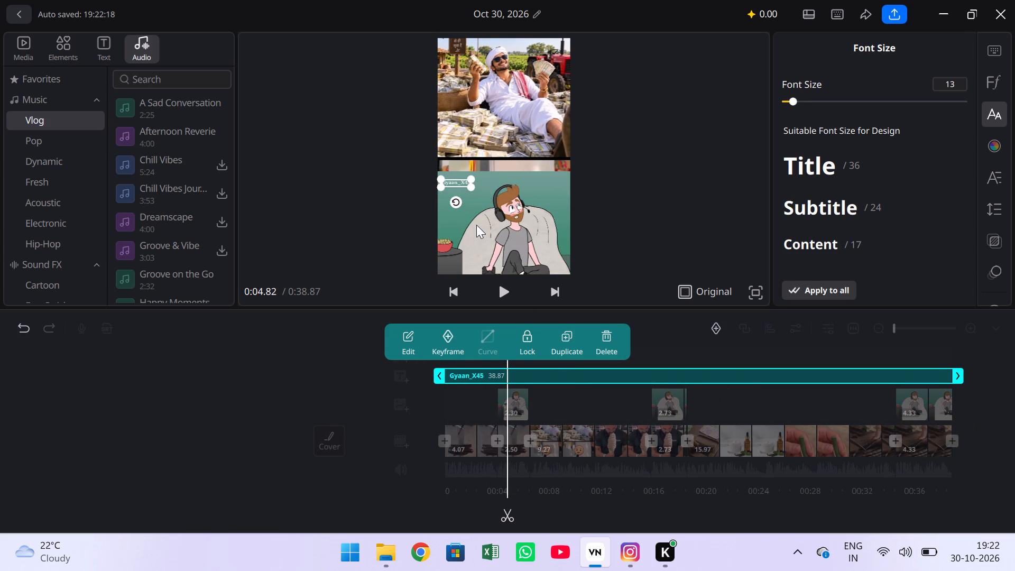
{"action": "left_click", "coordinate": [473, 223]}
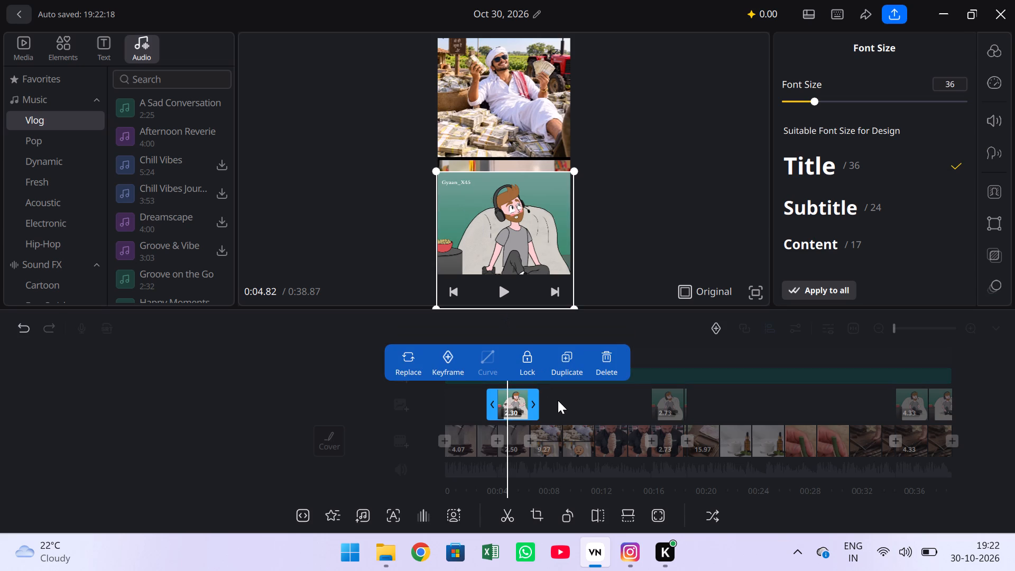
{"action": "left_click", "coordinate": [558, 400]}
Add the Vlog music track Happy Moments to the timeline from 0:00.
{"action": "left_click_drag", "start_coordinate": [503, 351], "coordinate": [586, 359]}
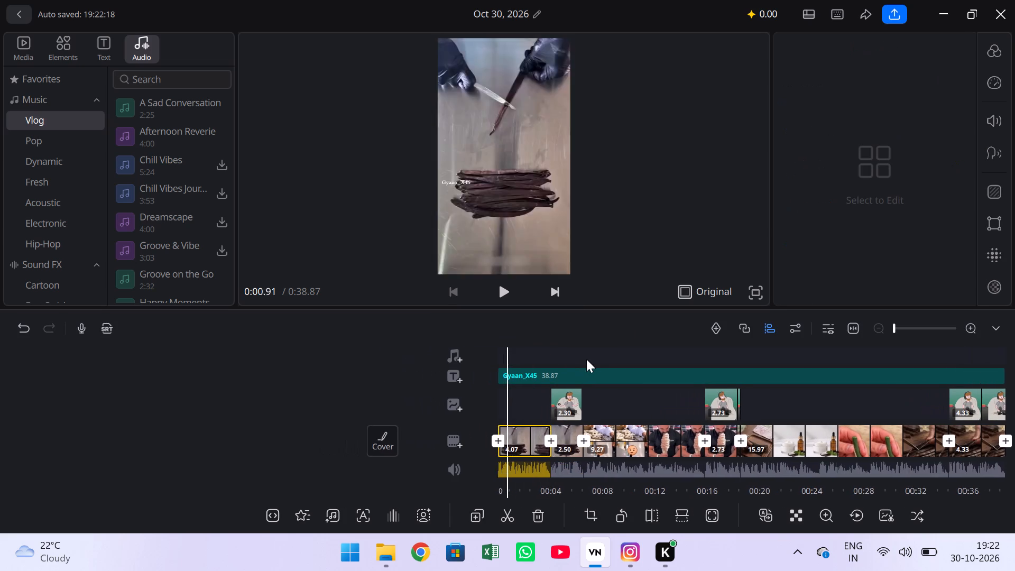
{"action": "left_click_drag", "start_coordinate": [586, 359], "coordinate": [607, 359]}
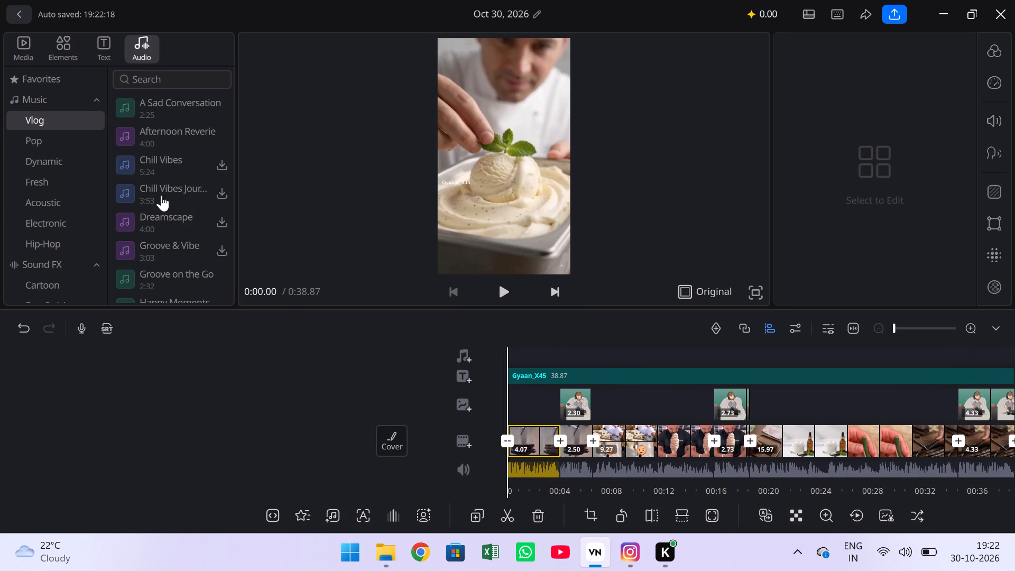
{"action": "scroll", "coordinate": [167, 280], "scroll_direction": "down", "scroll_amount": 1}
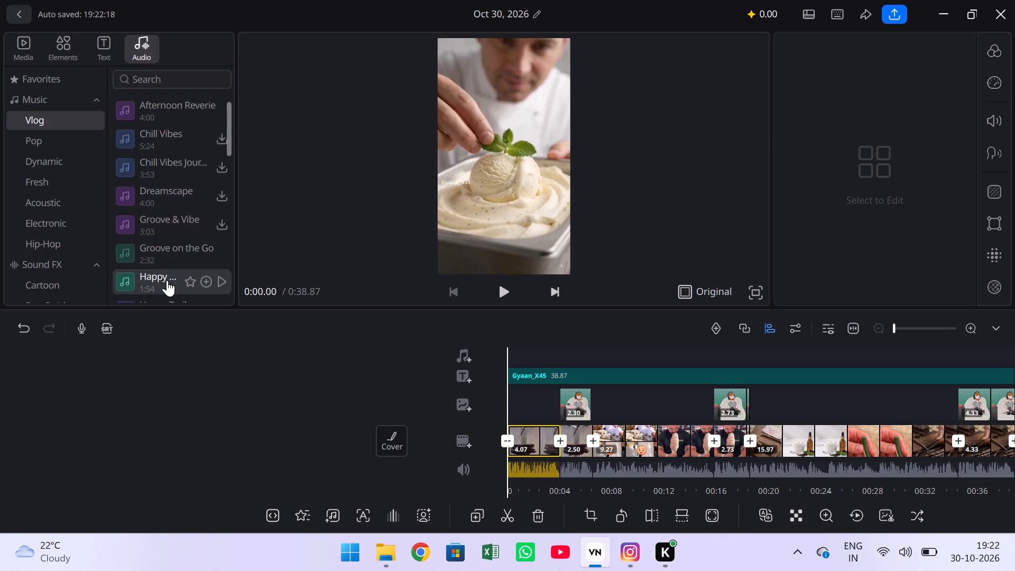
{"action": "left_click", "coordinate": [162, 278]}
{"action": "left_click", "coordinate": [204, 276]}
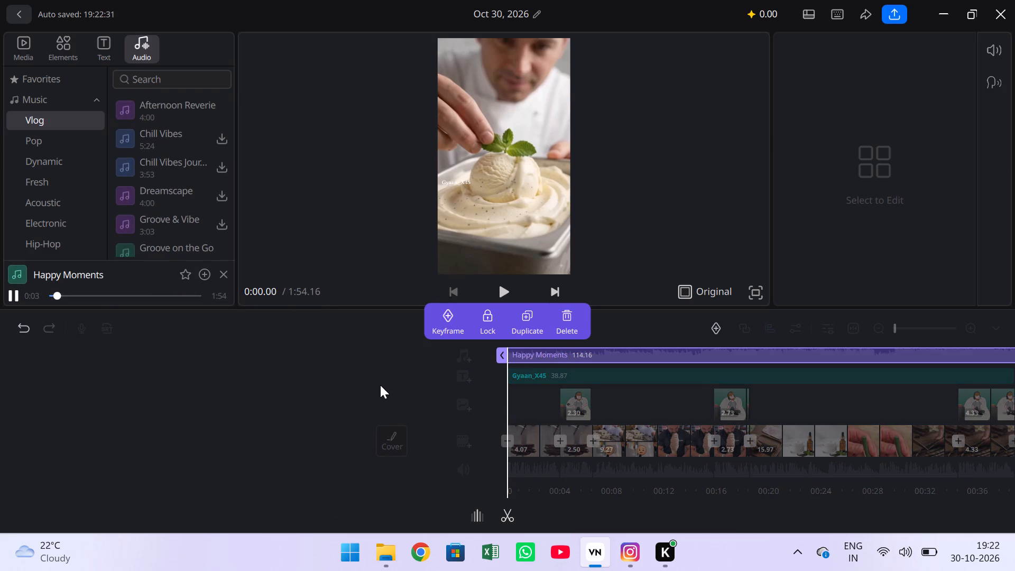
{"action": "left_click", "coordinate": [223, 276]}
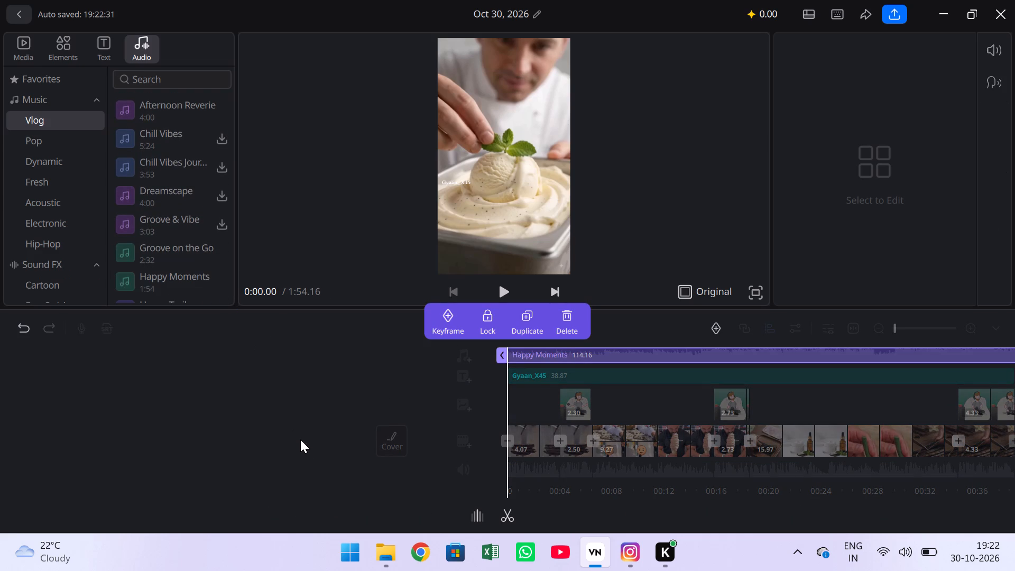
{"action": "left_click", "coordinate": [304, 445]}
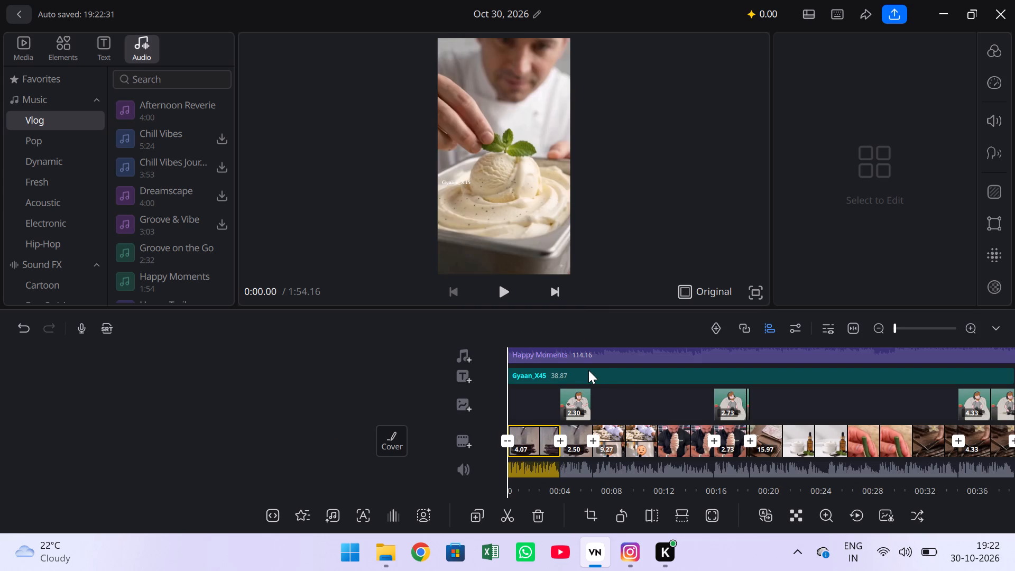
Split the Happy Moments track at the video's end at 38.87 s and delete the remainder.
{"action": "left_click_drag", "start_coordinate": [668, 397], "coordinate": [253, 397]}
{"action": "left_click_drag", "start_coordinate": [681, 389], "coordinate": [611, 388]}
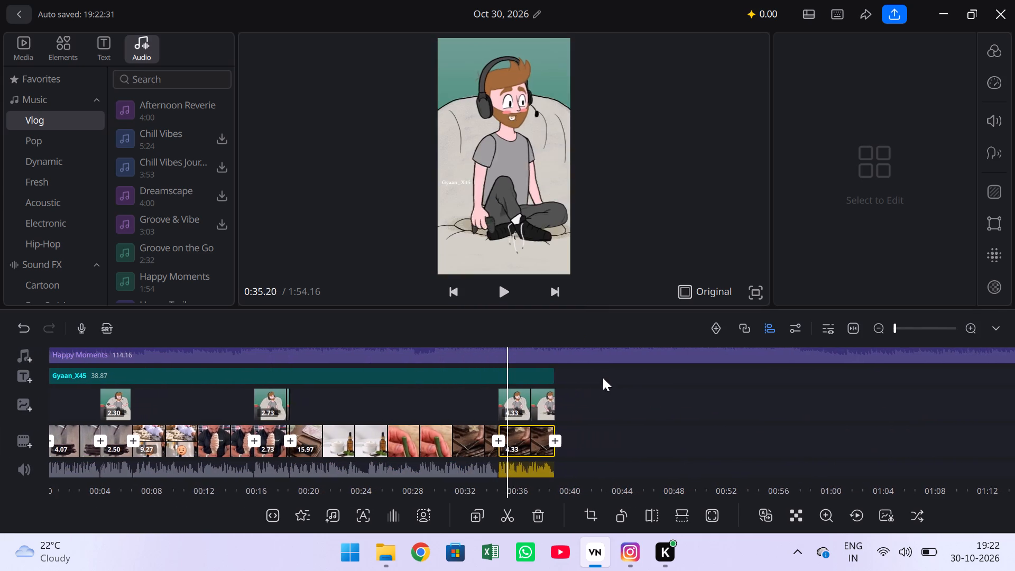
{"action": "left_click", "coordinate": [585, 355]}
{"action": "left_click_drag", "start_coordinate": [535, 384], "coordinate": [559, 386]}
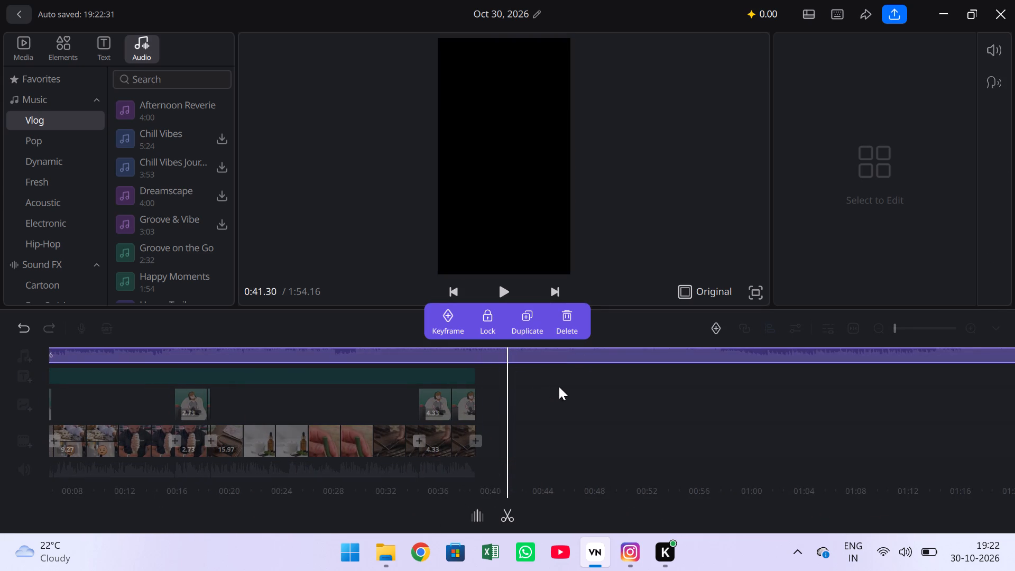
{"action": "left_click_drag", "start_coordinate": [559, 386], "coordinate": [579, 390]}
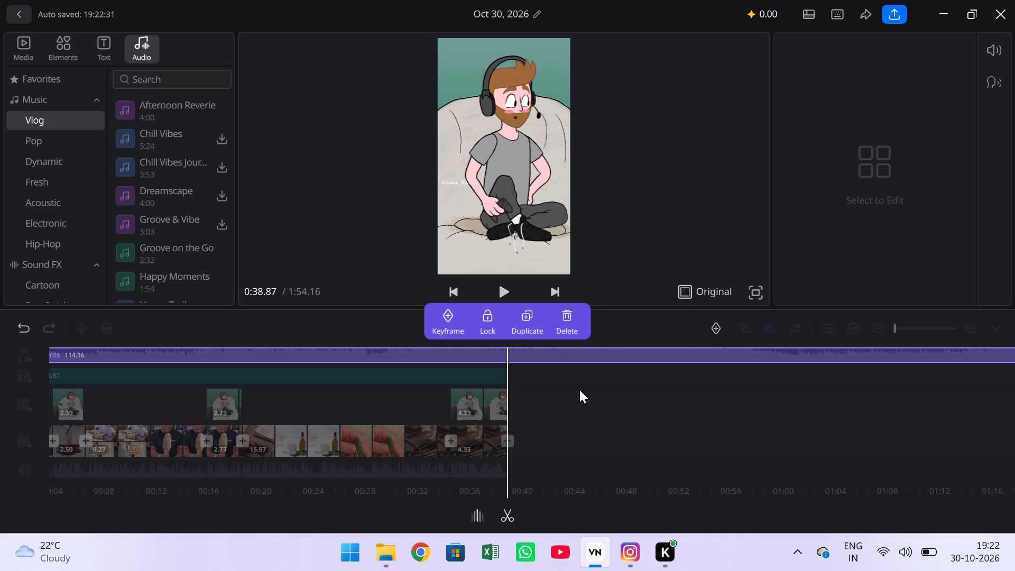
{"action": "left_click", "coordinate": [508, 515]}
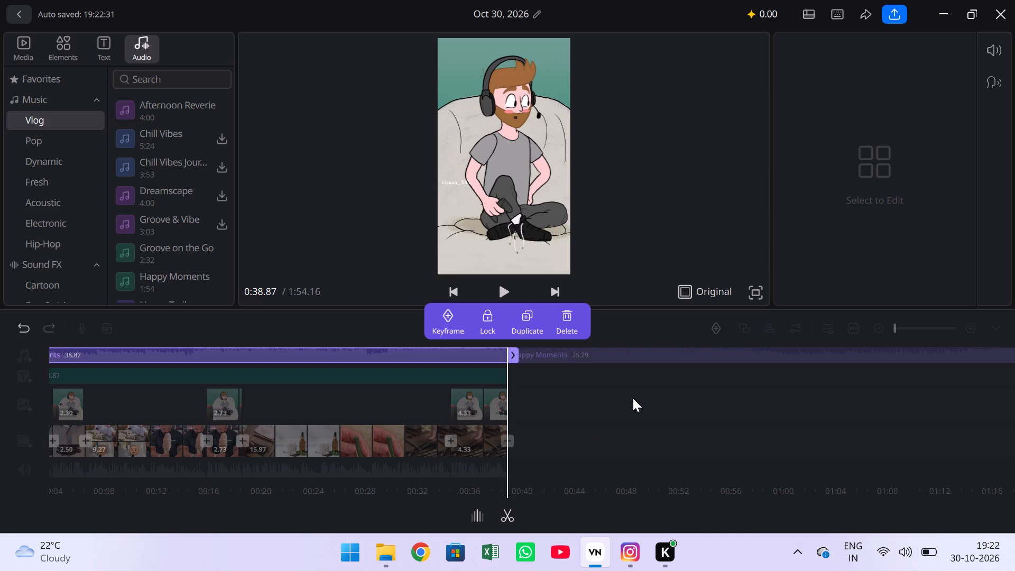
{"action": "left_click_drag", "start_coordinate": [636, 396], "coordinate": [584, 394]}
{"action": "left_click", "coordinate": [580, 356]}
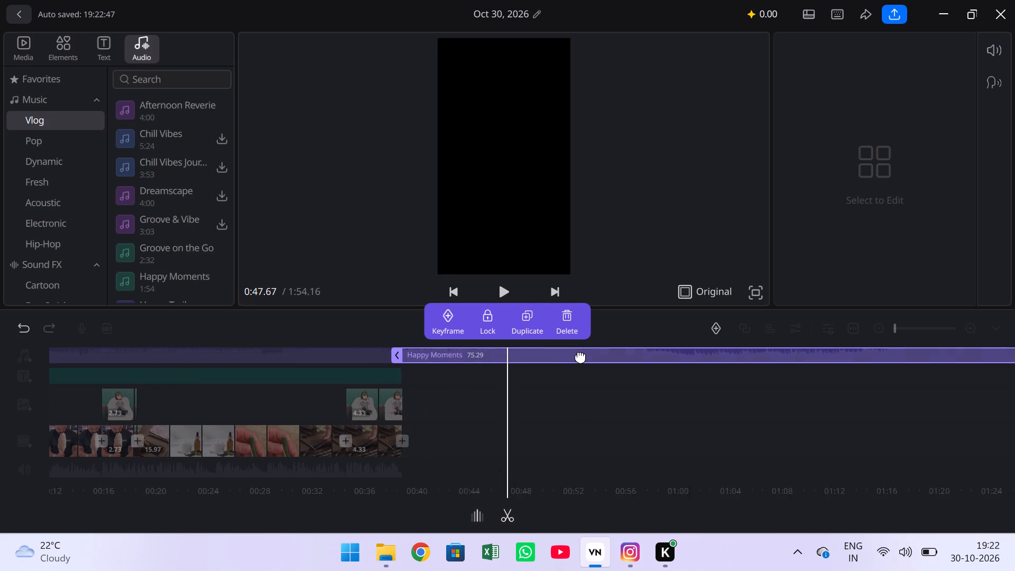
{"action": "left_click", "coordinate": [571, 325]}
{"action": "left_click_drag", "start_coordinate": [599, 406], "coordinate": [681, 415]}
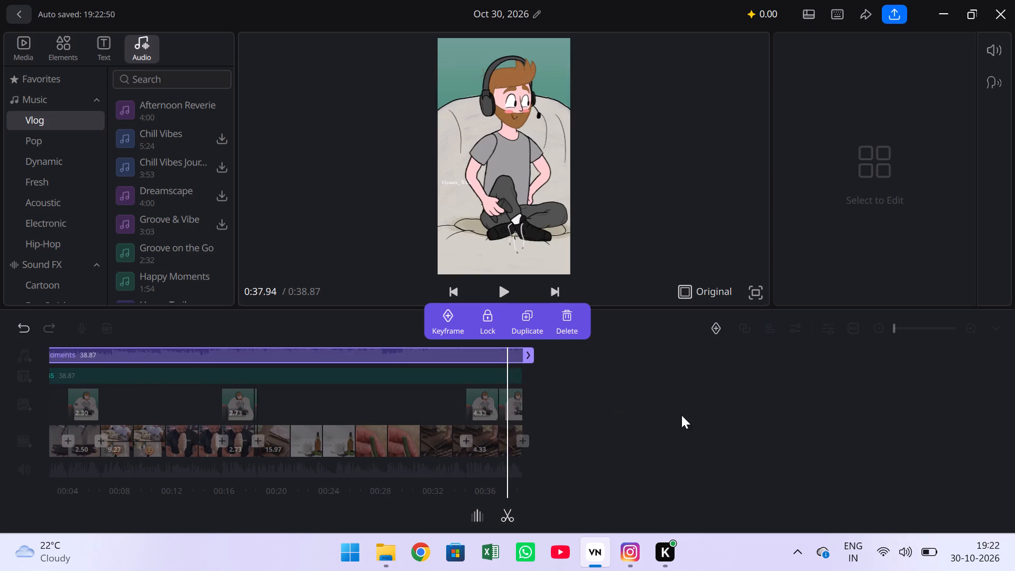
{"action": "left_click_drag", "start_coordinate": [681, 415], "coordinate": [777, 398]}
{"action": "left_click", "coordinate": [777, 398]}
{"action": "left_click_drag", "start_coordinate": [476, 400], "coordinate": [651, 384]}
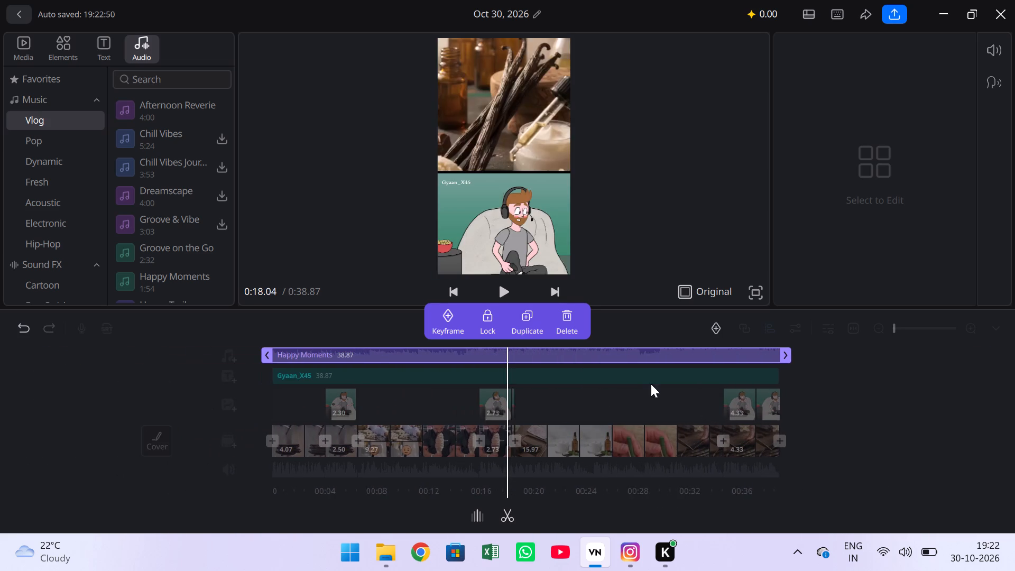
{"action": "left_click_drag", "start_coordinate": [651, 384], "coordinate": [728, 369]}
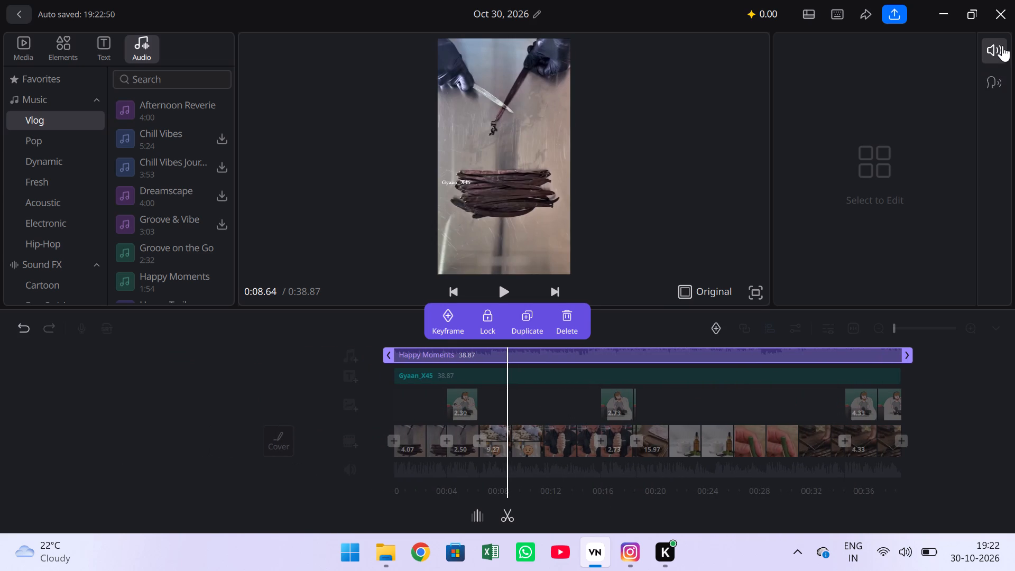
Lower the Happy Moments music track's volume to 15.
{"action": "left_click", "coordinate": [1002, 45]}
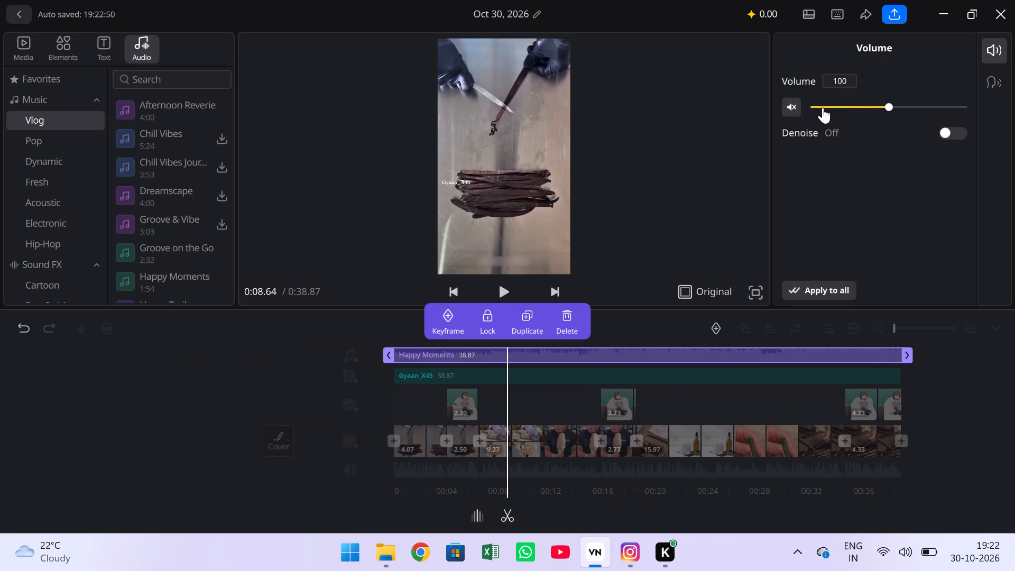
{"action": "left_click", "coordinate": [823, 107]}
Play the video from 0:00 to check the music level against the original audio, and return to the start.
{"action": "left_click_drag", "start_coordinate": [567, 395], "coordinate": [675, 382]}
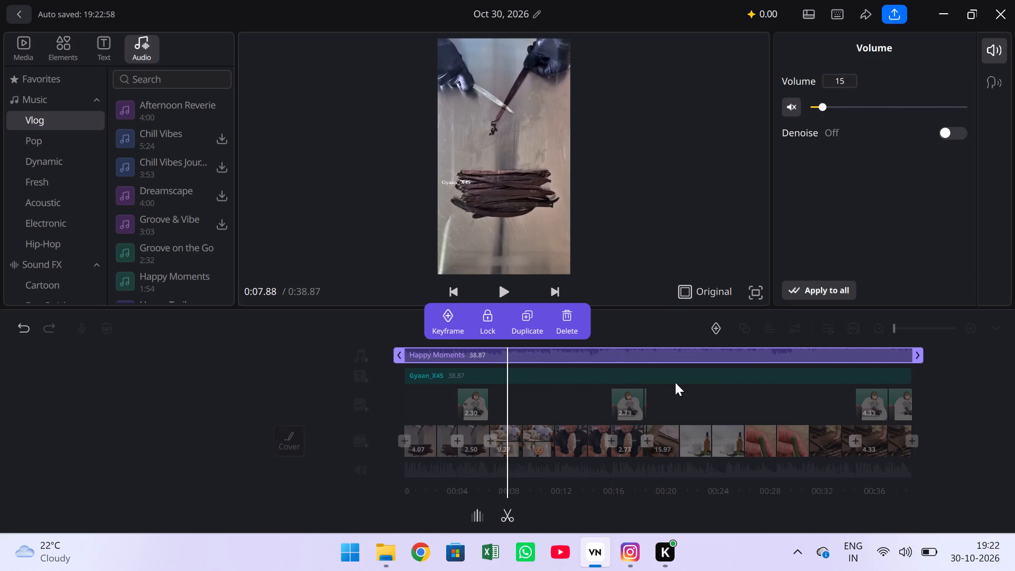
{"action": "left_click_drag", "start_coordinate": [675, 382], "coordinate": [722, 372]}
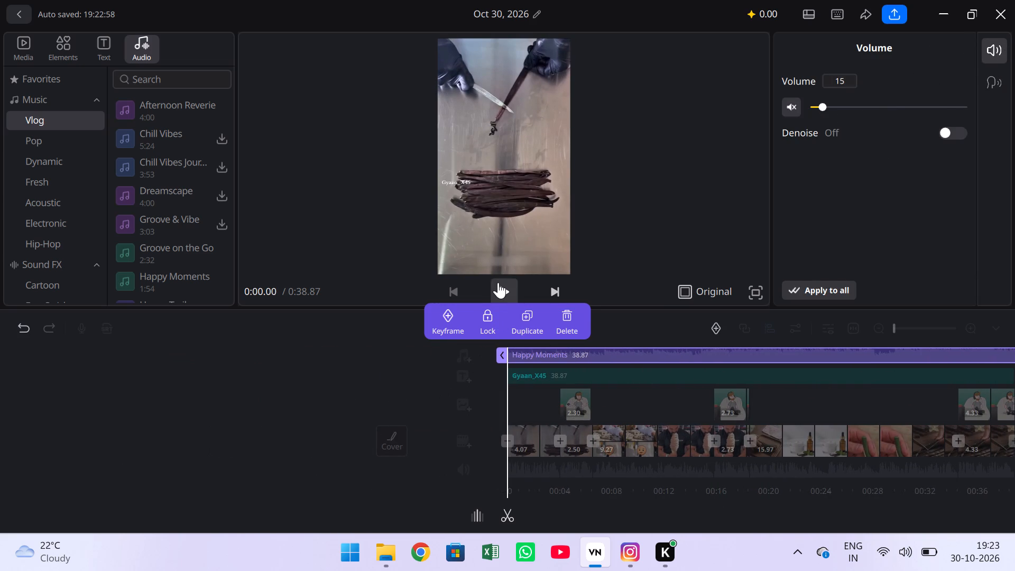
{"action": "left_click", "coordinate": [498, 282]}
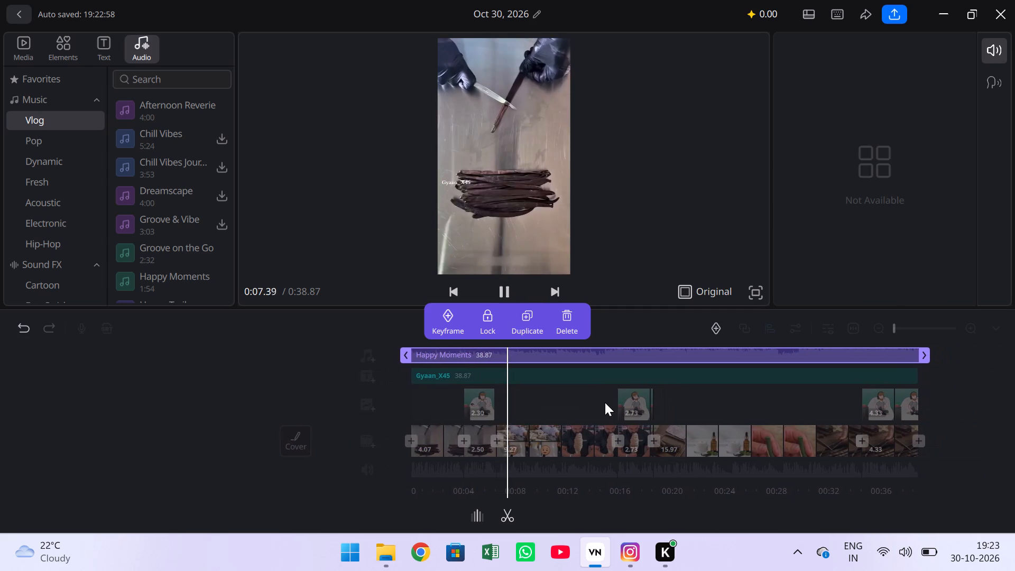
{"action": "left_click", "coordinate": [533, 231]}
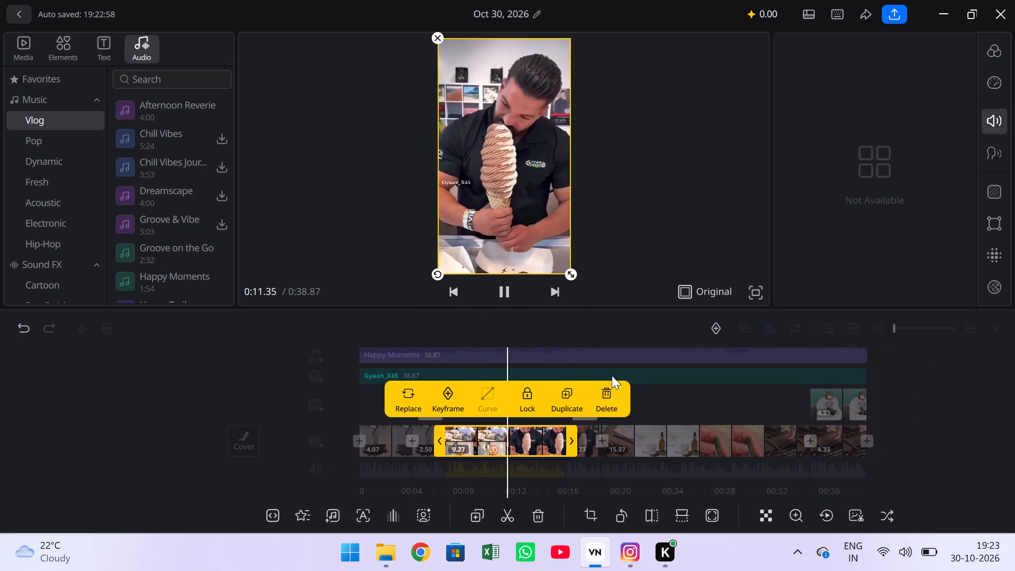
{"action": "left_click", "coordinate": [675, 402]}
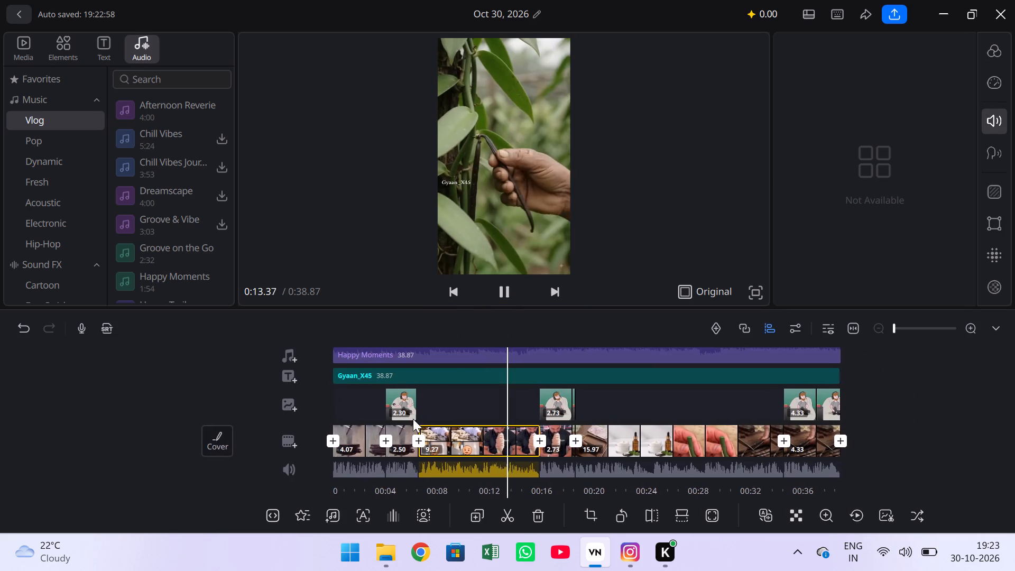
{"action": "left_click_drag", "start_coordinate": [347, 401], "coordinate": [696, 415]}
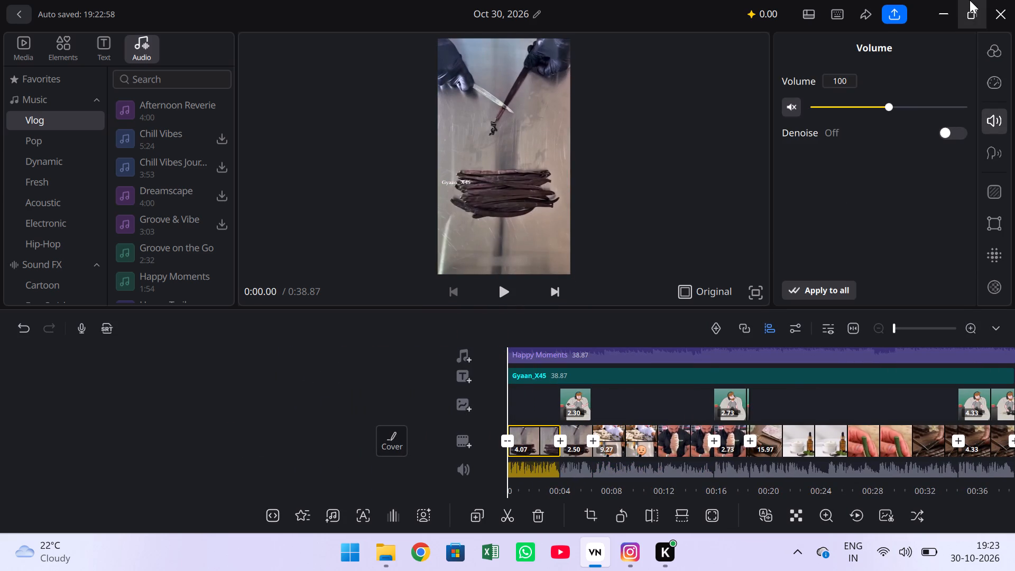
Configure the video export with manual quality settings at 1080p resolution and 50 fps.
{"action": "left_click", "coordinate": [897, 14]}
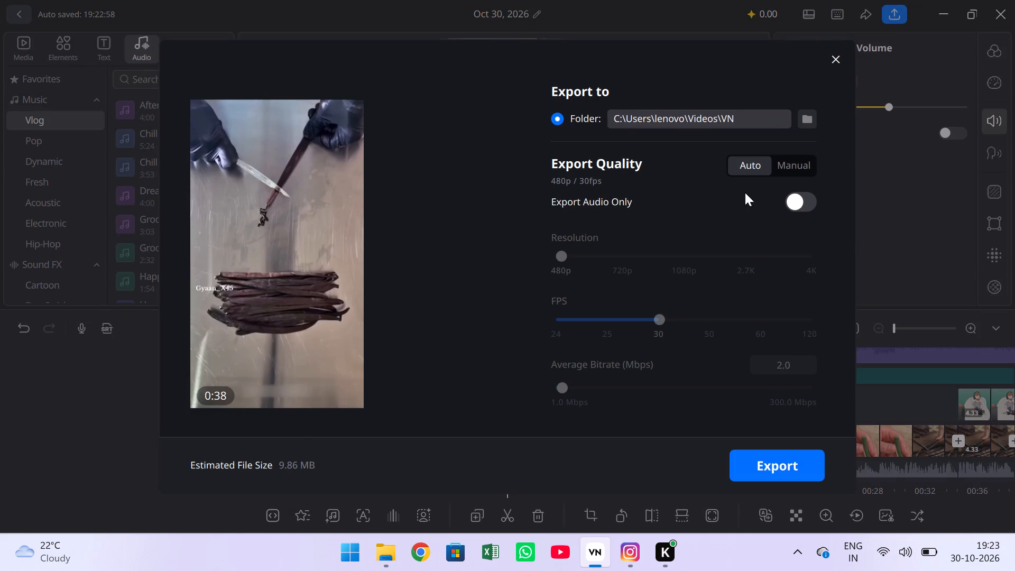
{"action": "left_click", "coordinate": [795, 163]}
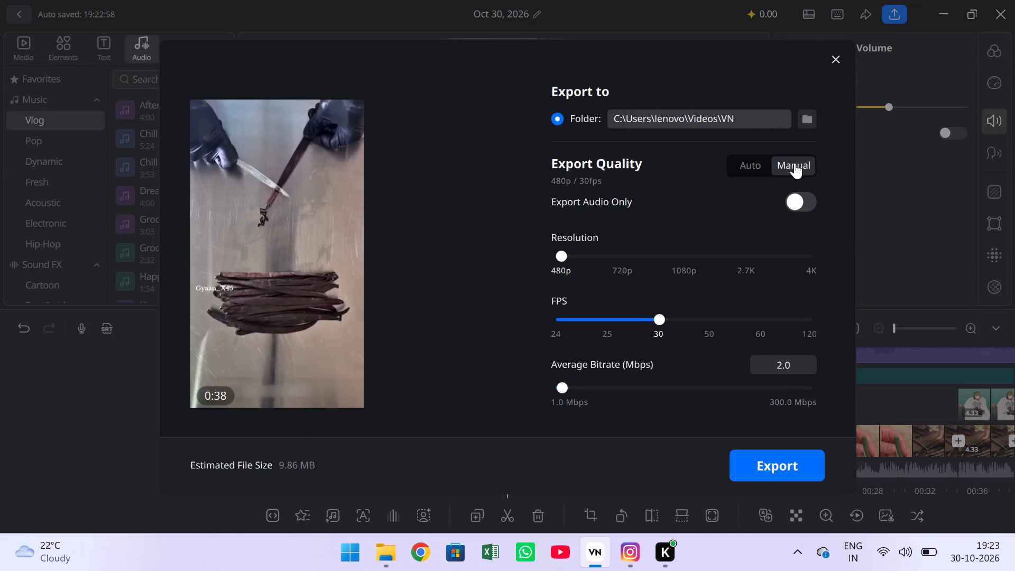
{"action": "left_click", "coordinate": [684, 255]}
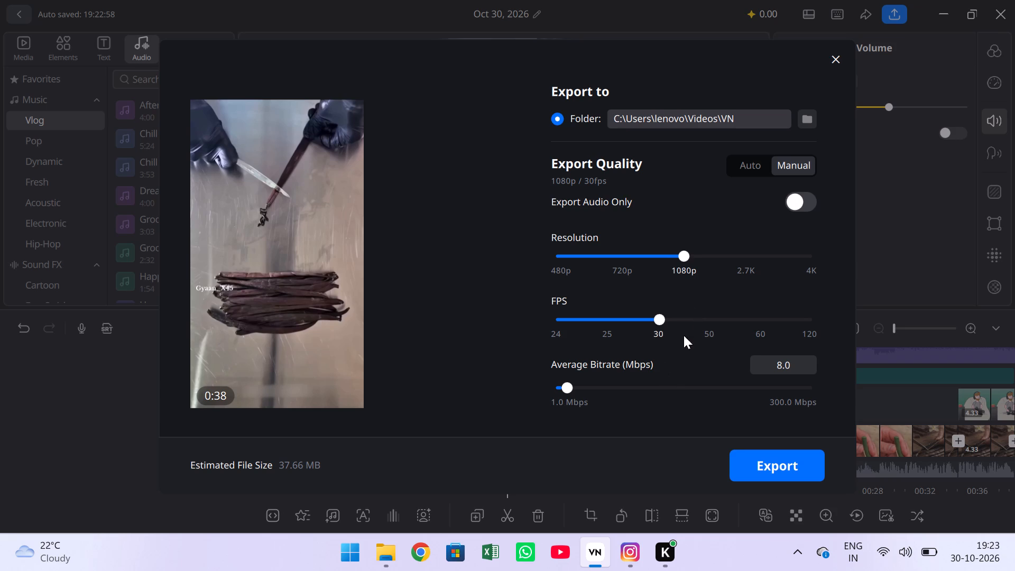
{"action": "left_click", "coordinate": [708, 314]}
{"action": "left_click", "coordinate": [708, 318]}
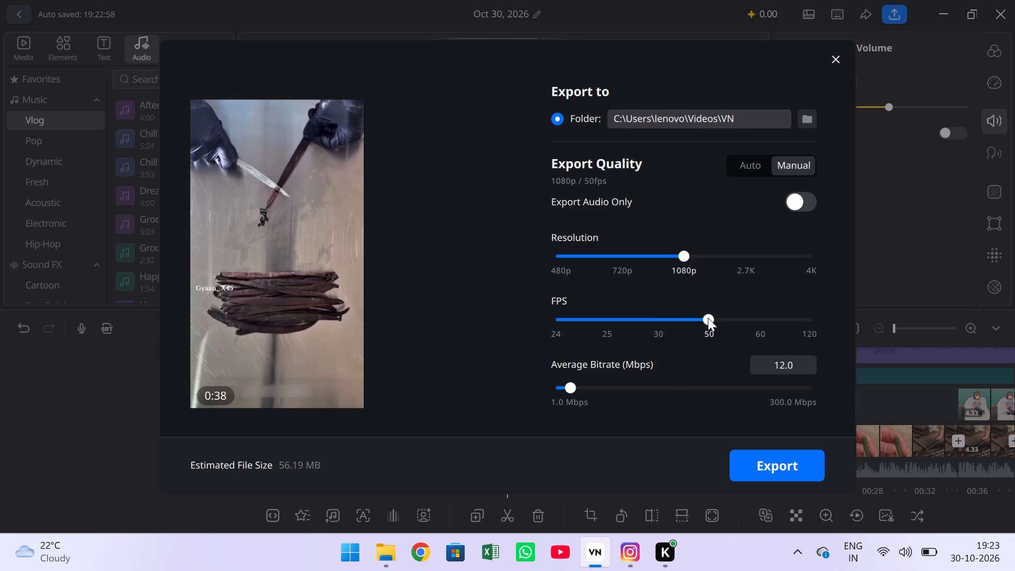
Set the export resolution to 2.7K and export the video to the Videos\VN folder.
{"action": "left_click", "coordinate": [741, 257]}
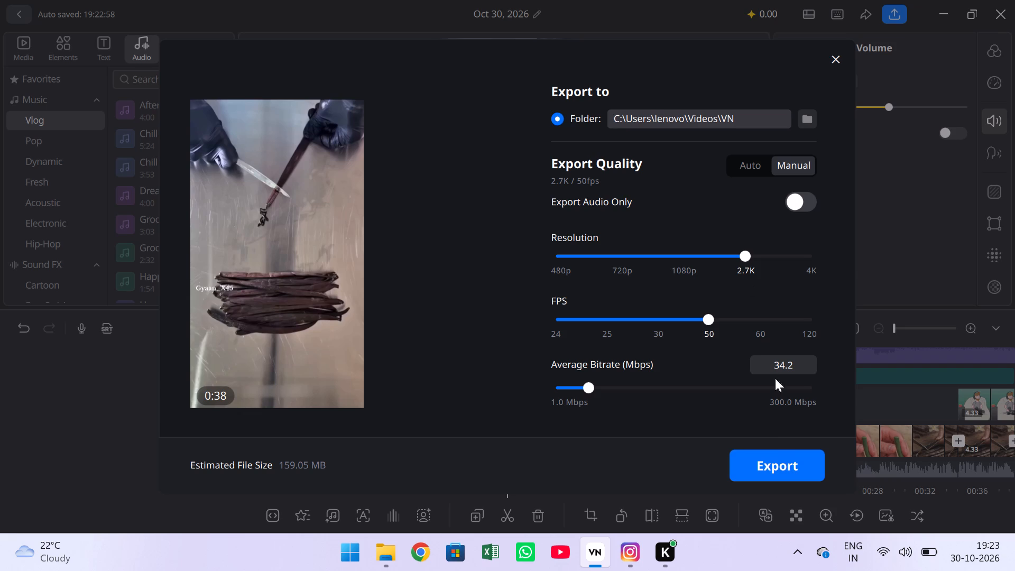
{"action": "left_click", "coordinate": [776, 459]}
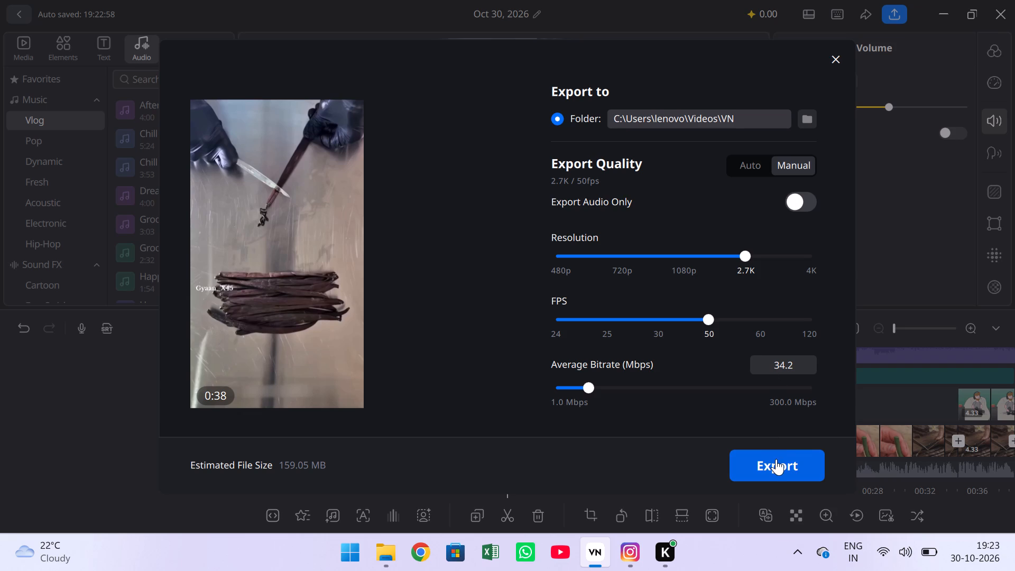
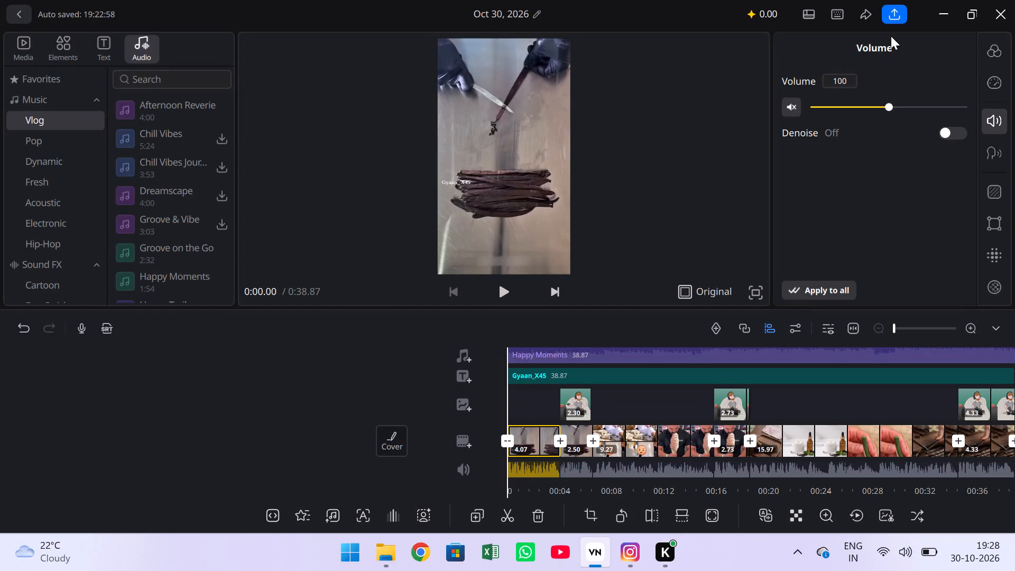
Close the VN video editor.
{"action": "left_click", "coordinate": [994, 10]}
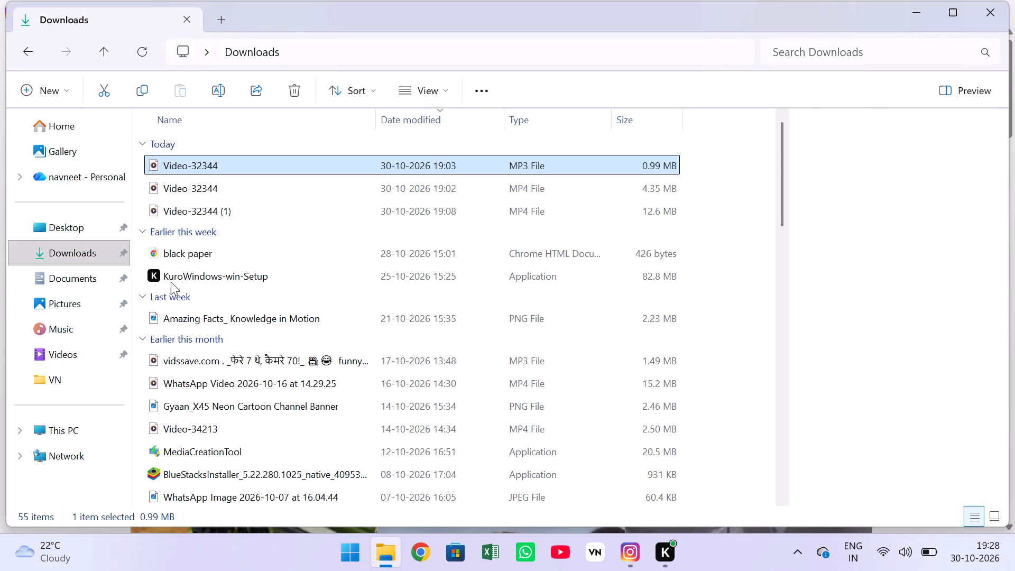
Permanently delete Video-32344 (1).mp4, Video-32344.mp4 and Video-32344.mp3 from the Downloads folder in File Explorer.
{"action": "left_click", "coordinate": [231, 207]}
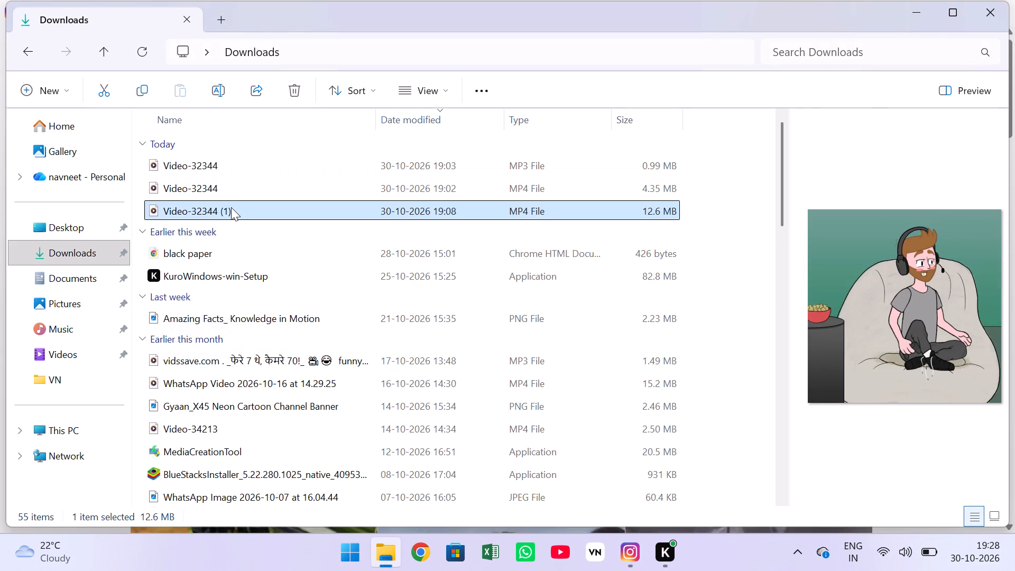
{"action": "key", "text": "shift+Delete"}
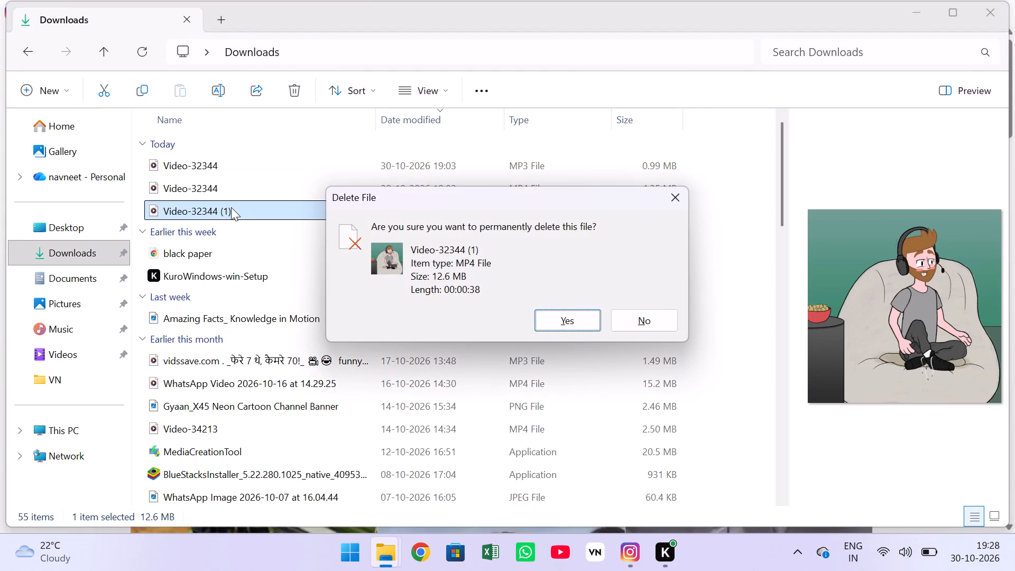
{"action": "left_click", "coordinate": [564, 319]}
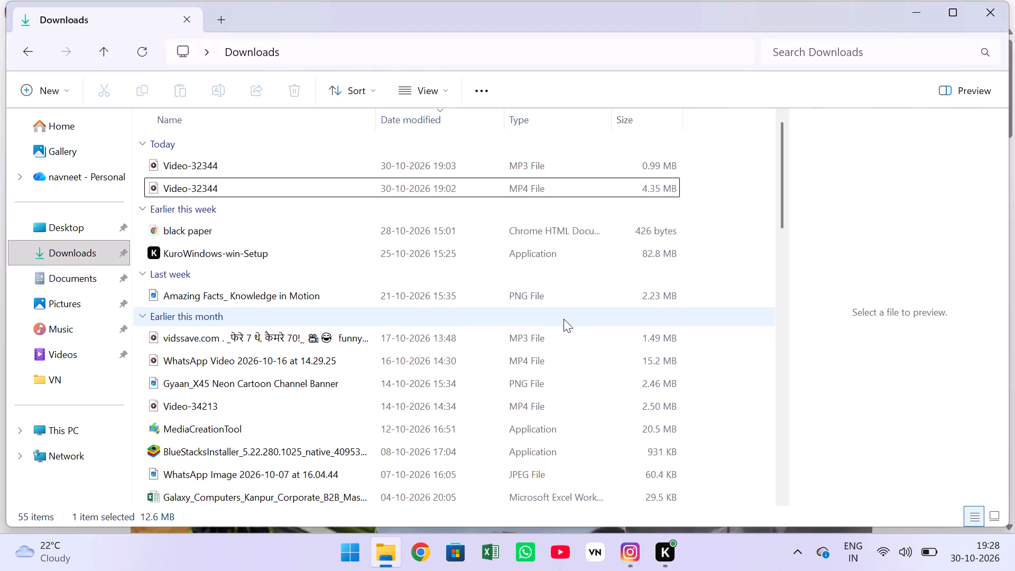
{"action": "left_click", "coordinate": [311, 193]}
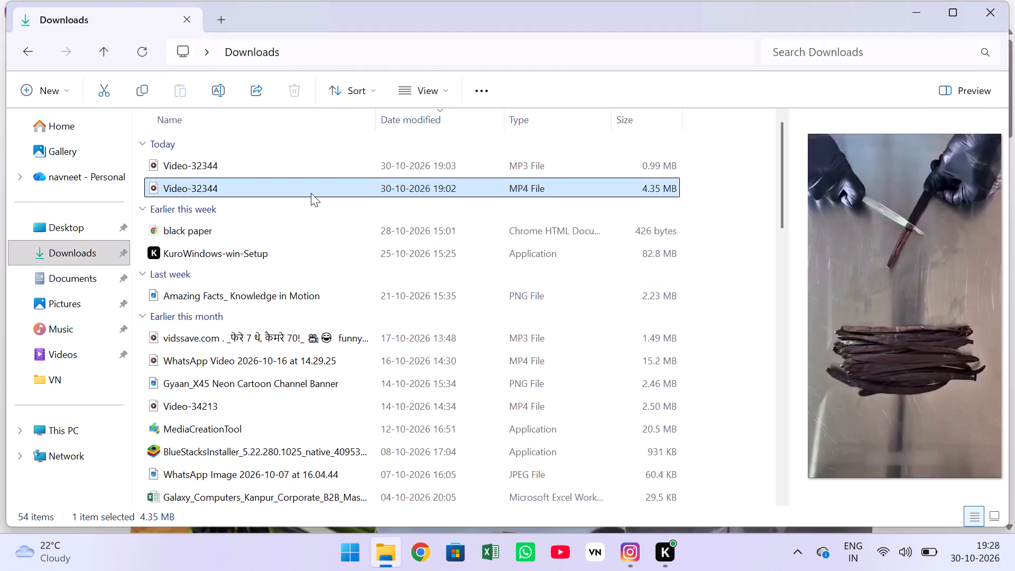
{"action": "key", "text": "shift+Delete"}
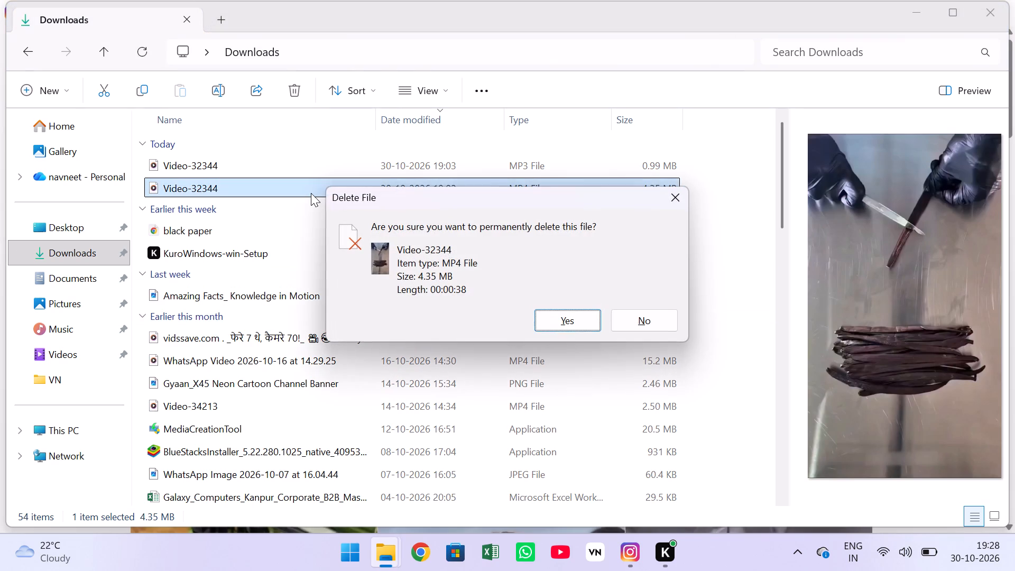
{"action": "left_click", "coordinate": [554, 327]}
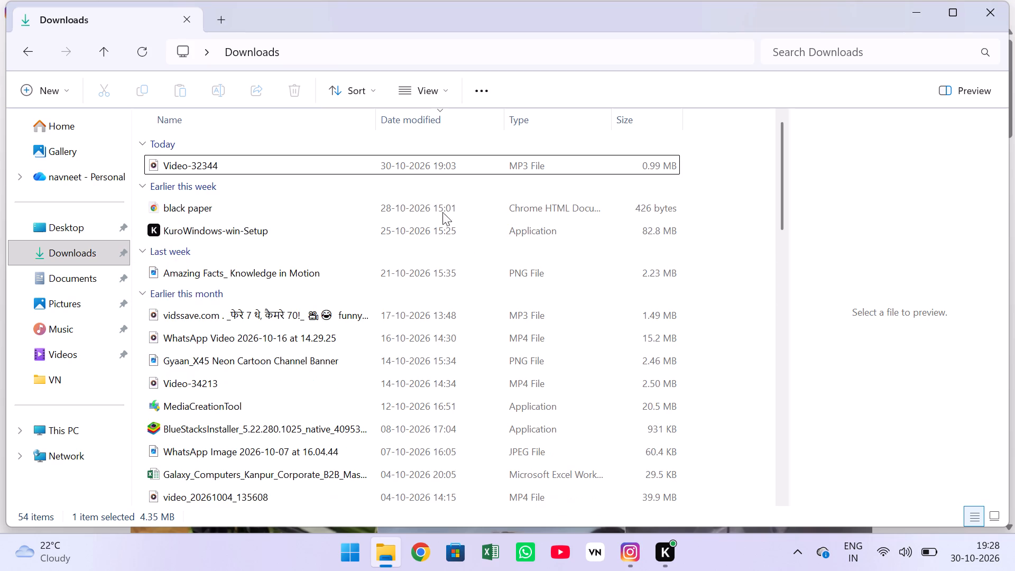
{"action": "left_click", "coordinate": [402, 174]}
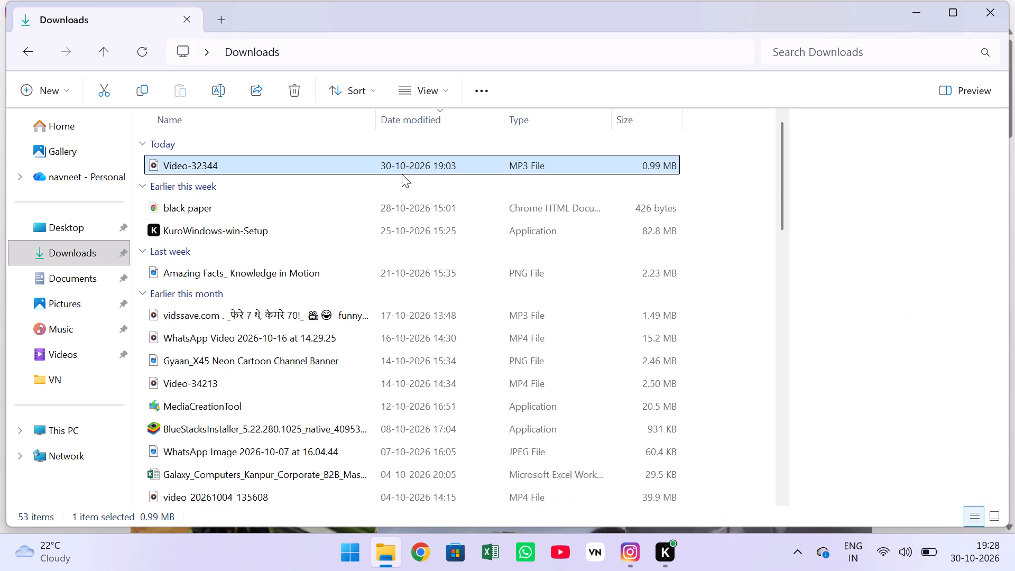
{"action": "key", "text": "shift+Delete"}
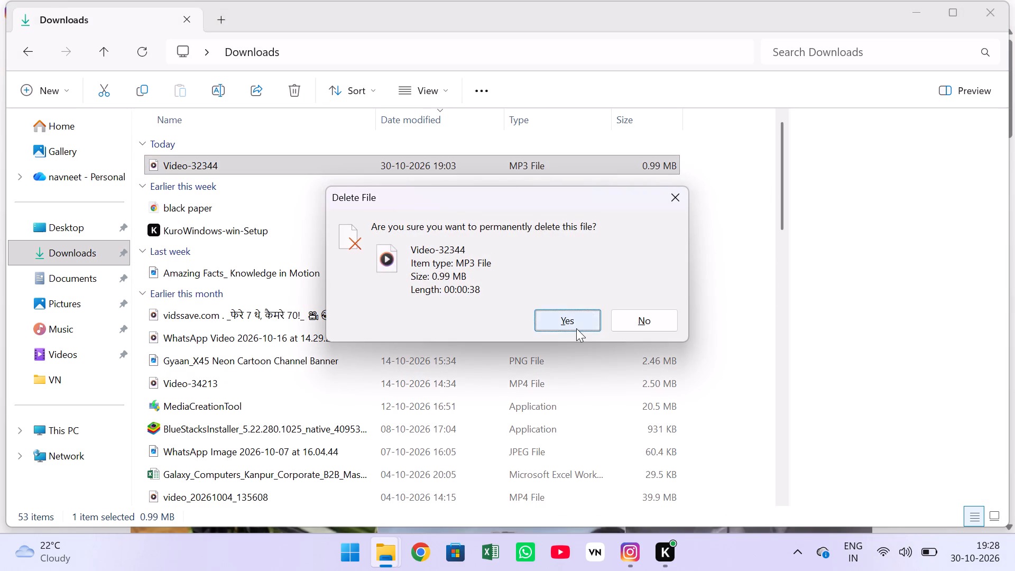
{"action": "left_click", "coordinate": [576, 328]}
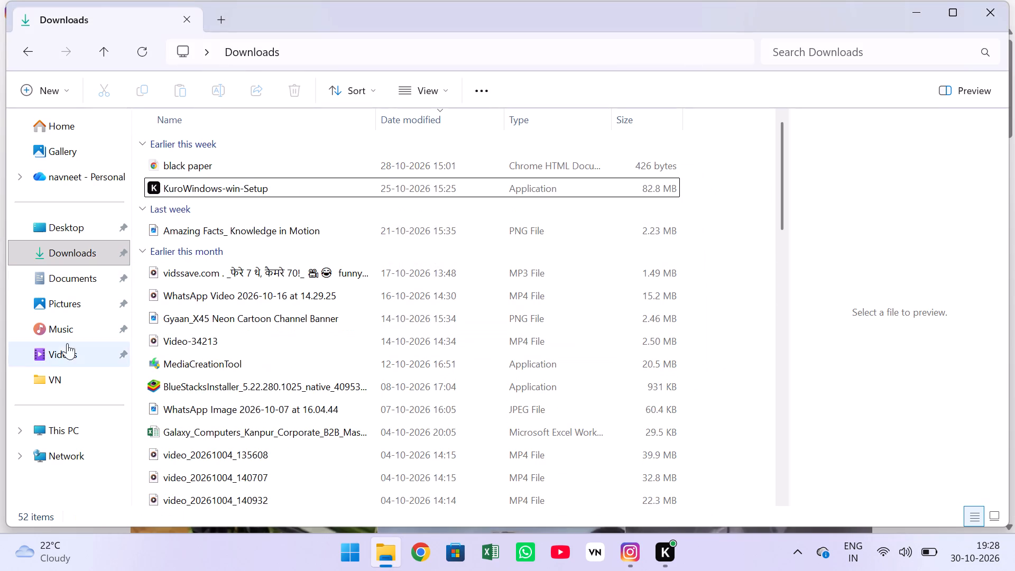
{"action": "left_click", "coordinate": [77, 392]}
{"action": "left_click", "coordinate": [64, 379]}
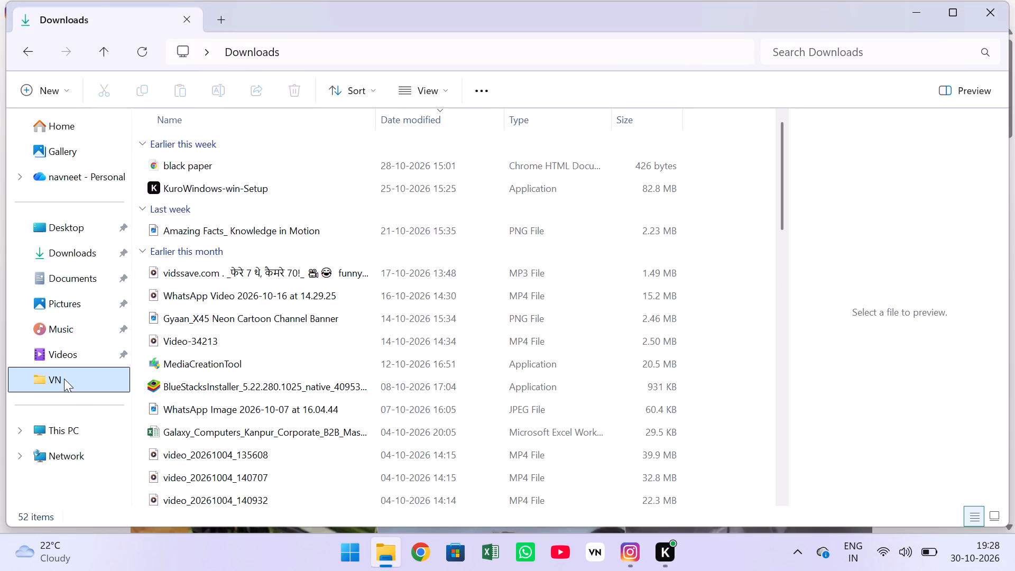
{"action": "double_click", "coordinate": [361, 381]}
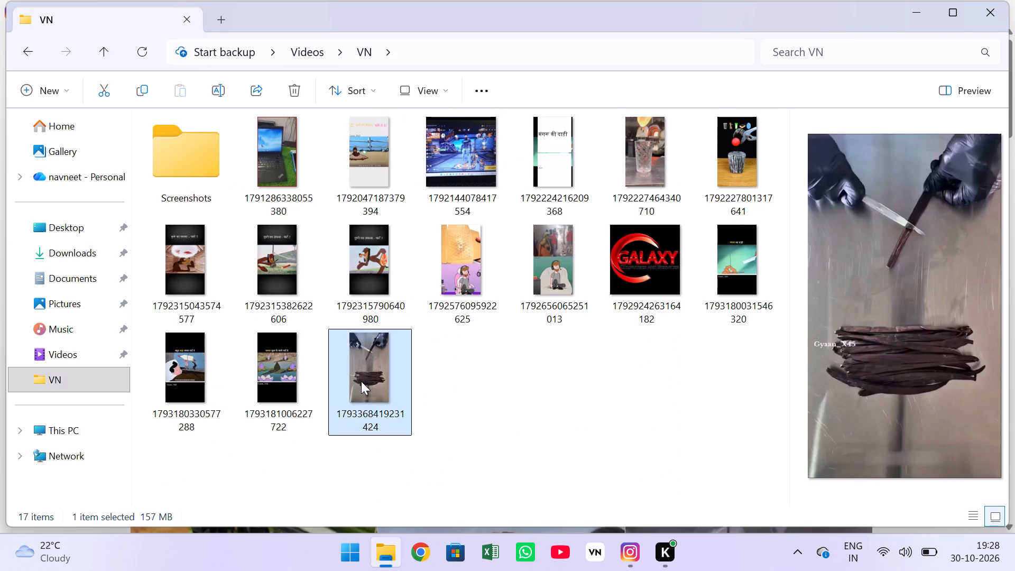
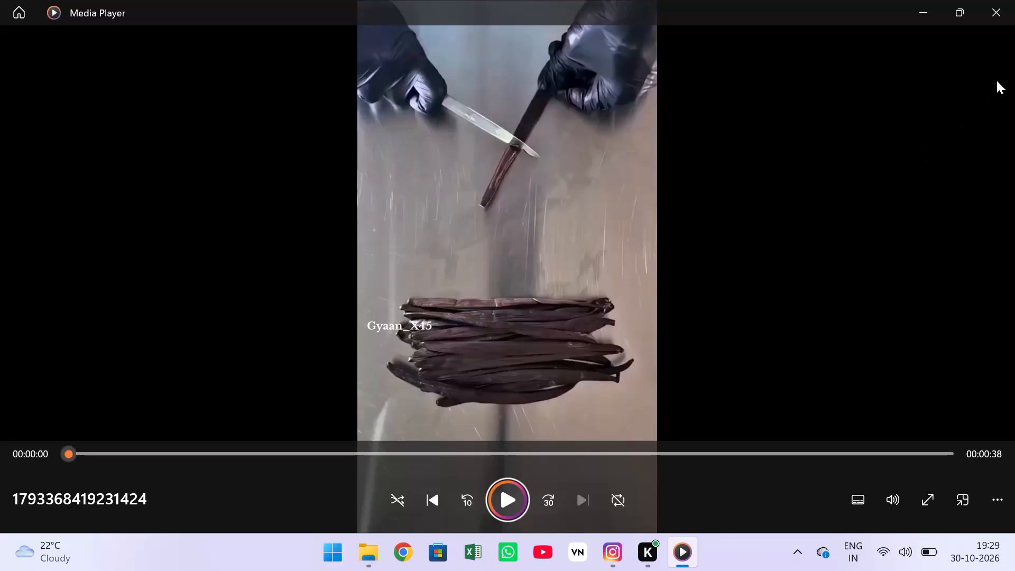
Close the exported video's Media Player window and the VN folder window in File Explorer.
{"action": "left_click", "coordinate": [1002, 19]}
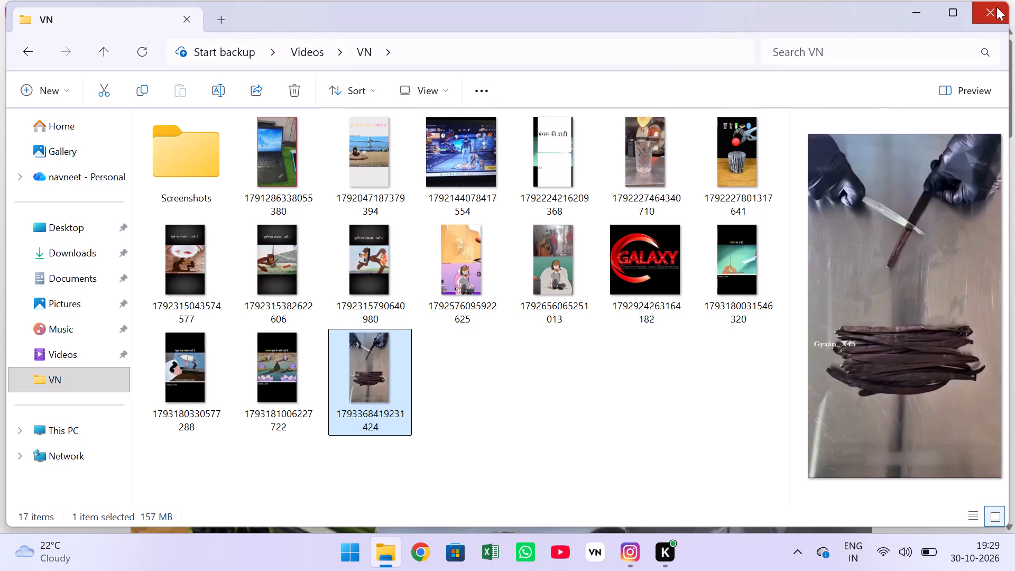
{"action": "left_click", "coordinate": [996, 7]}
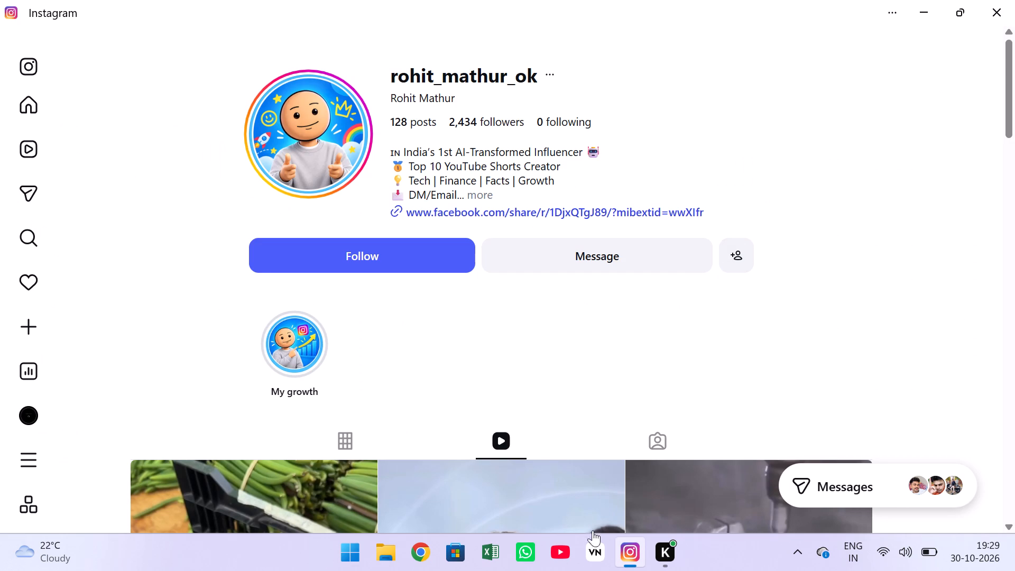
Relaunch the VN video editor in a maximized window and open the Oct 30, 2026 vanilla project.
{"action": "left_click", "coordinate": [593, 554]}
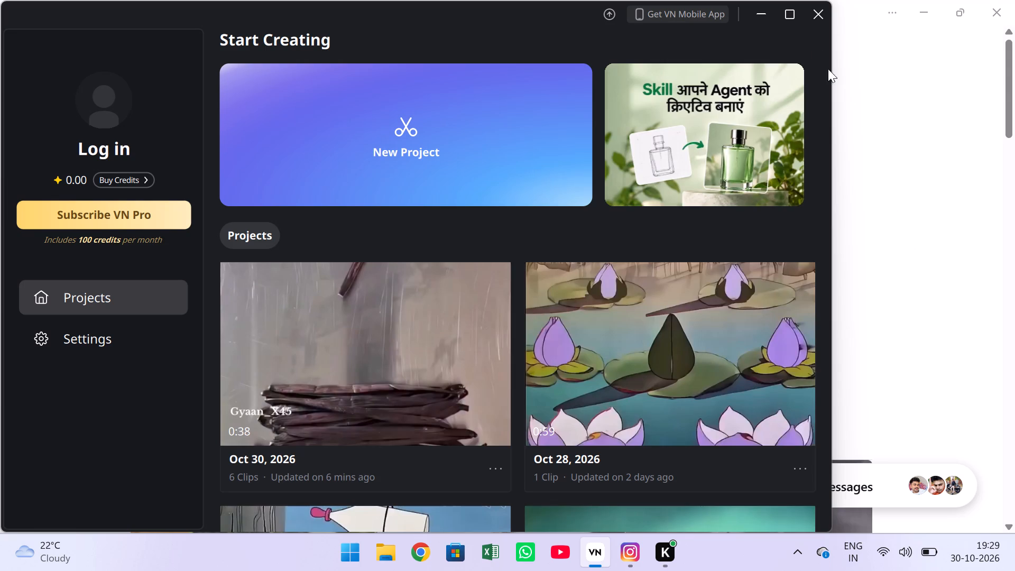
{"action": "left_click", "coordinate": [790, 17]}
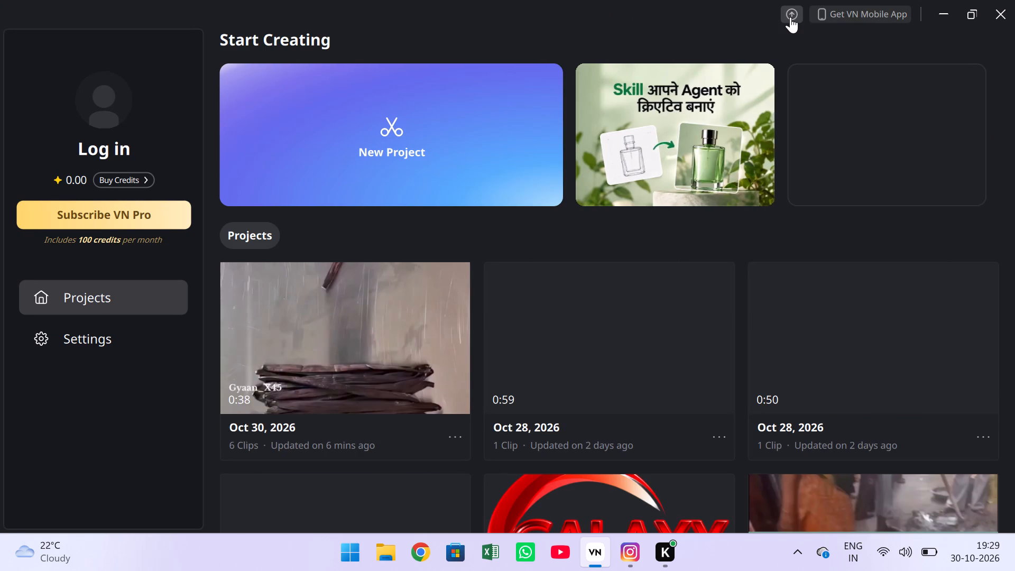
{"action": "left_click", "coordinate": [396, 326]}
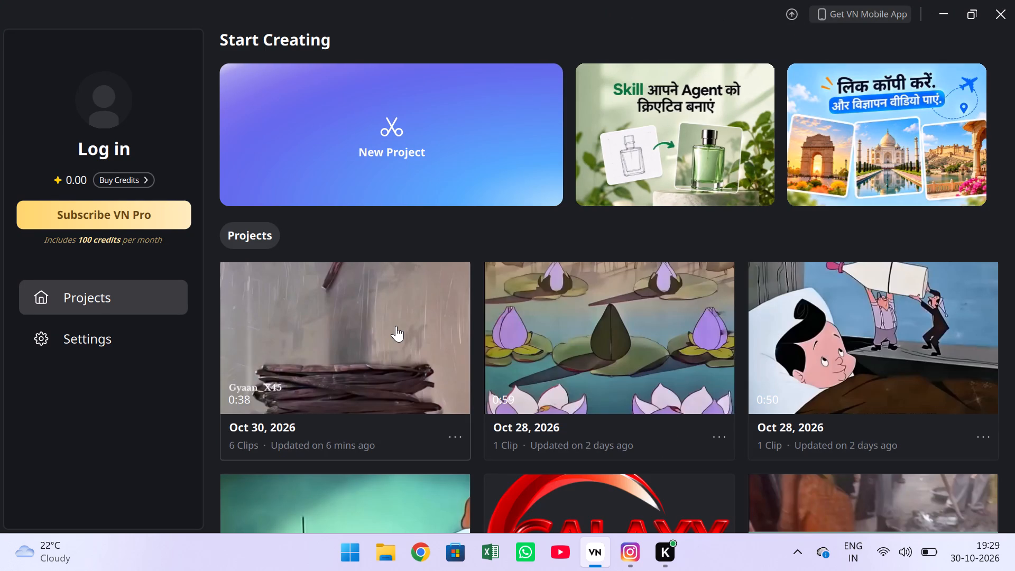
{"action": "left_click", "coordinate": [351, 372]}
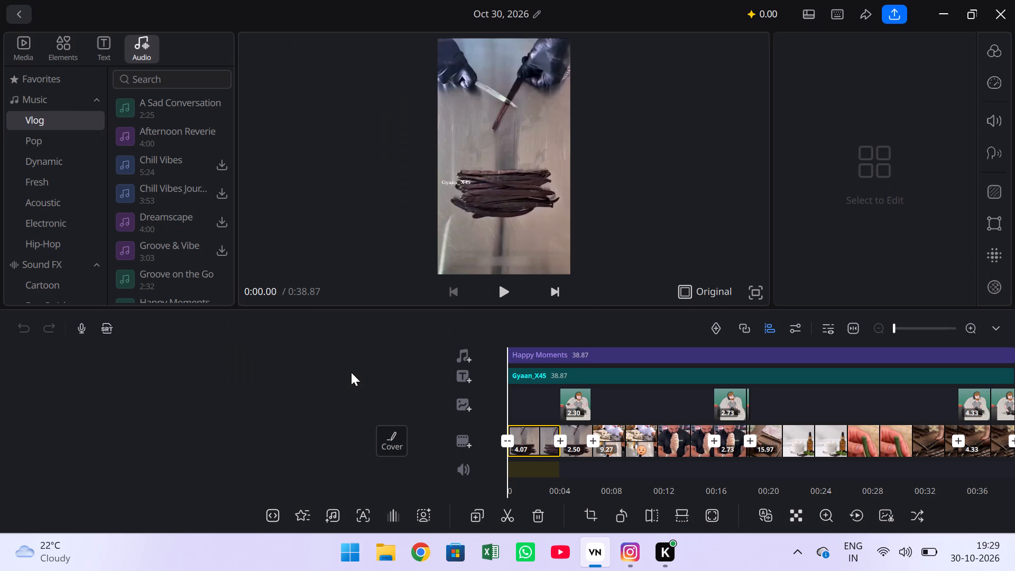
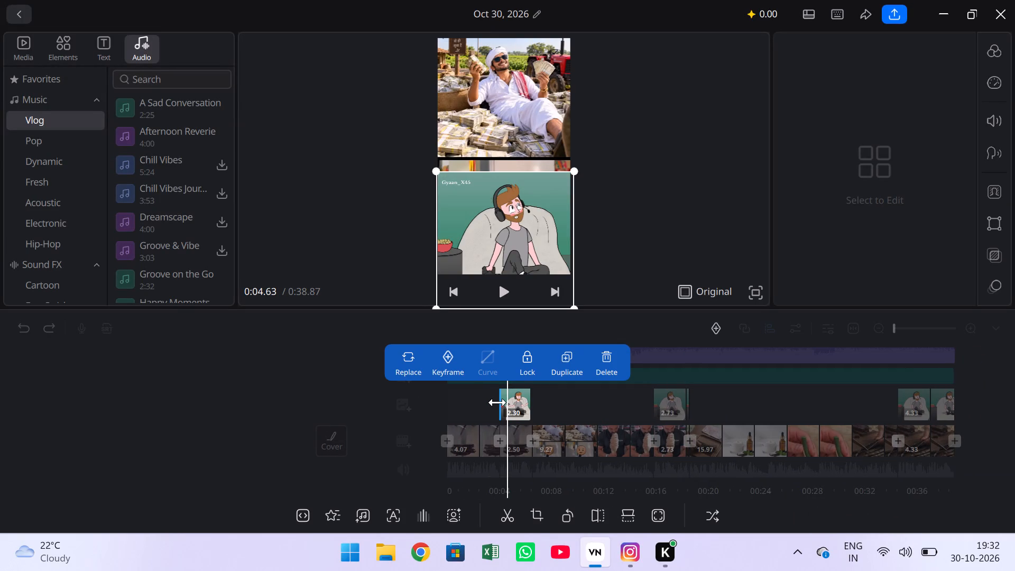
Step frame by frame between about 0:04.4 and 0:05.0 to examine where the first cartoon overlay starts against the clip beneath.
{"action": "left_click", "coordinate": [497, 402]}
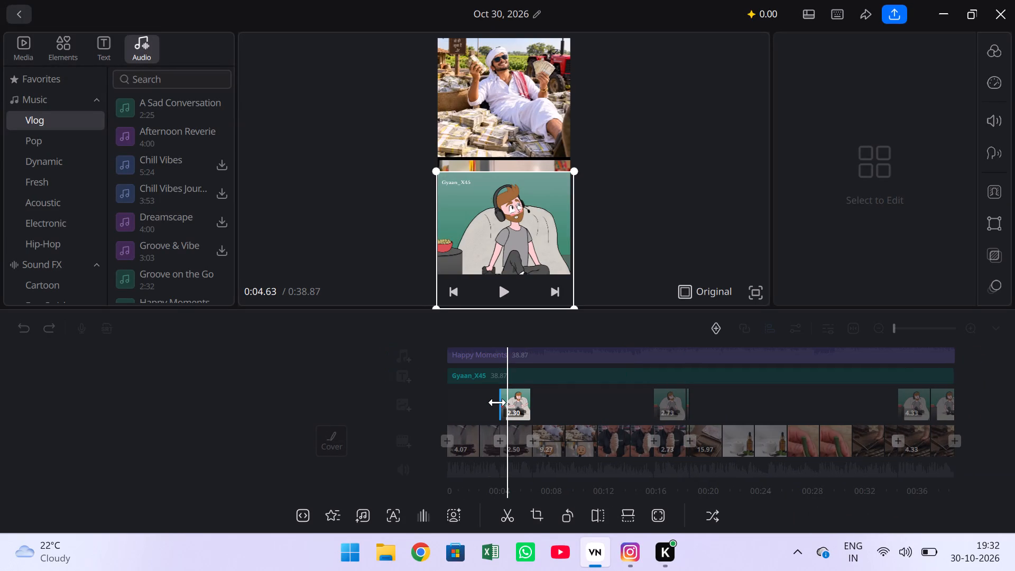
{"action": "key", "text": "Left"}
{"action": "key", "text": "Left"}
{"action": "key", "text": "Left"}
{"action": "key", "text": "Left"}
{"action": "key", "text": "Left"}
{"action": "key", "text": "Left"}
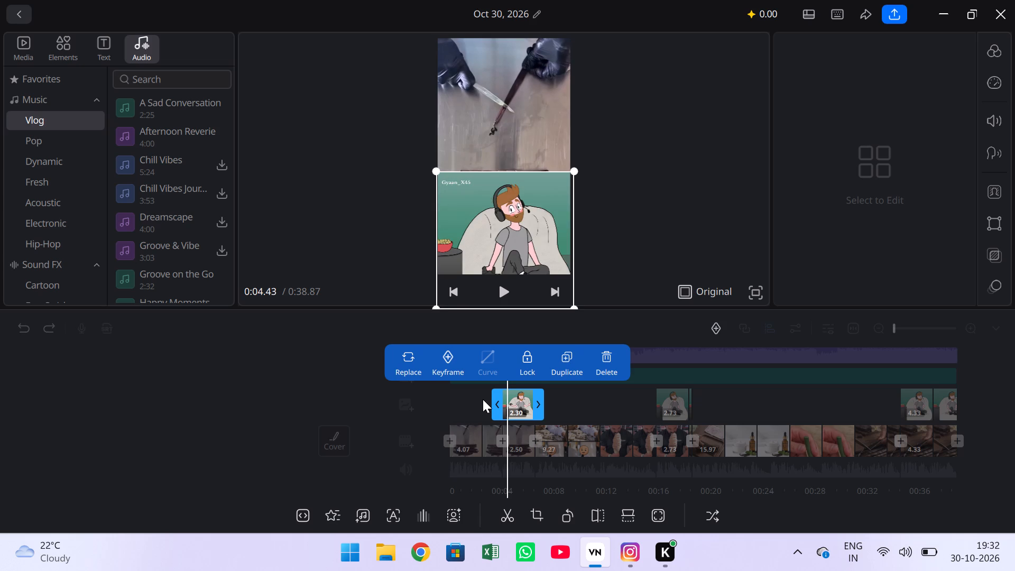
{"action": "left_click", "coordinate": [499, 403]}
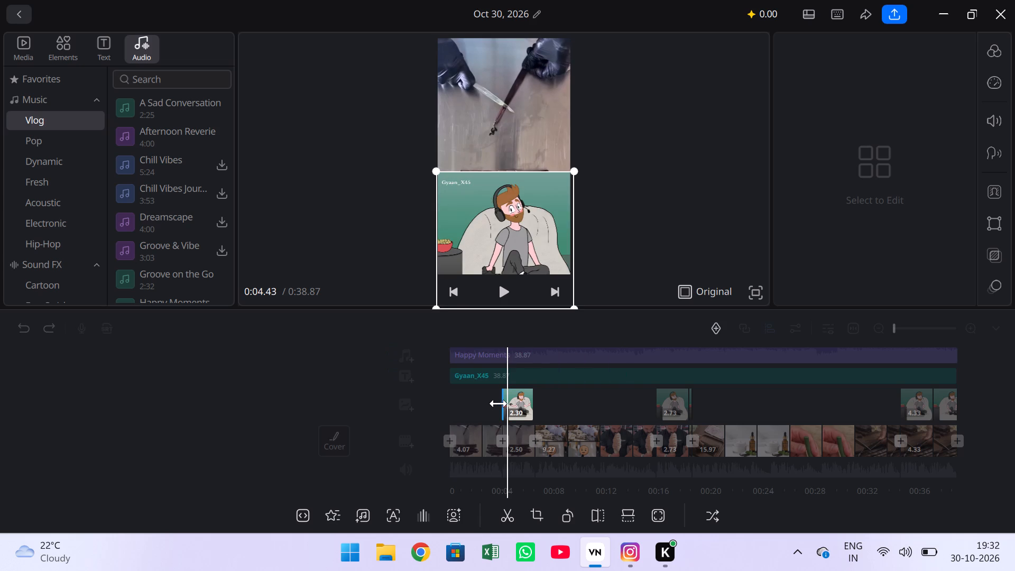
{"action": "key", "text": "Right"}
{"action": "key", "text": "Right"}
{"action": "key", "text": "Right"}
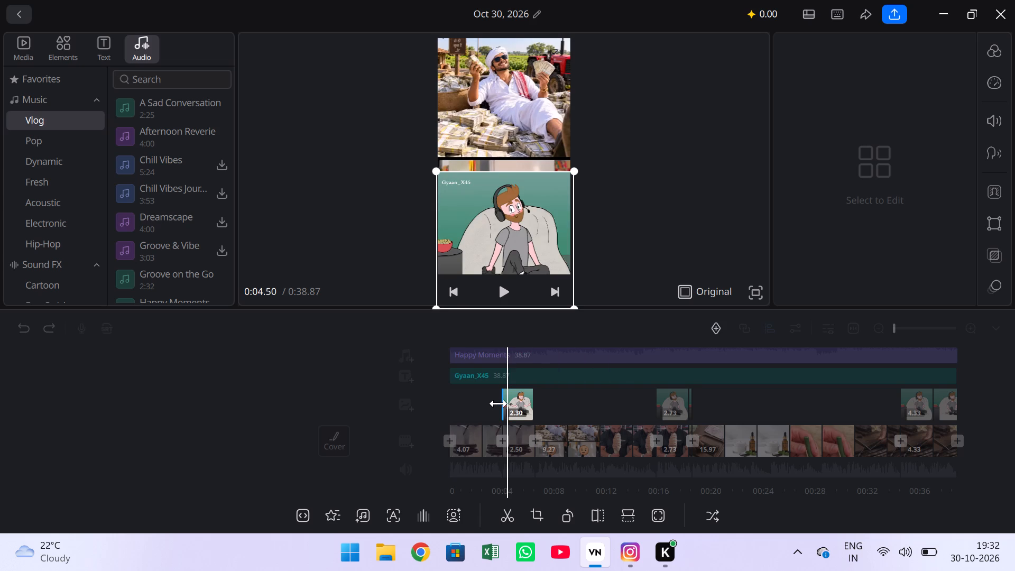
{"action": "key", "text": "Right"}
{"action": "key", "text": "Right"}
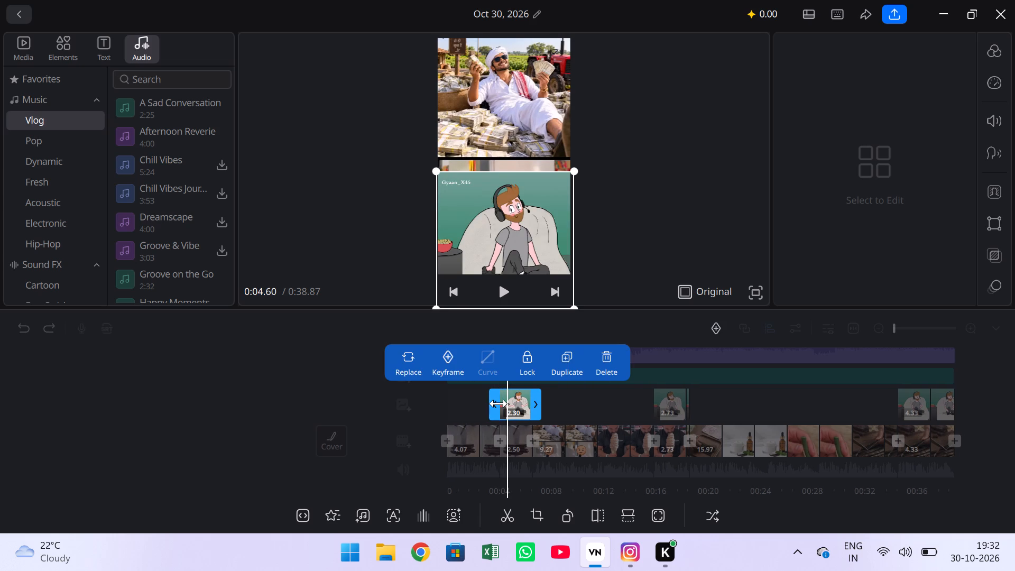
{"action": "left_click", "coordinate": [499, 403]}
{"action": "key", "text": "Right"}
{"action": "key", "text": "Right"}
{"action": "key", "text": "Right"}
{"action": "key", "text": "Right"}
{"action": "key", "text": "Right"}
{"action": "key", "text": "Right"}
{"action": "key", "text": "Right"}
{"action": "key", "text": "Right"}
{"action": "key", "text": "Right"}
{"action": "key", "text": "Right"}
{"action": "key", "text": "Right"}
{"action": "key", "text": "Right"}
{"action": "key", "text": "Right"}
{"action": "key", "text": "Right"}
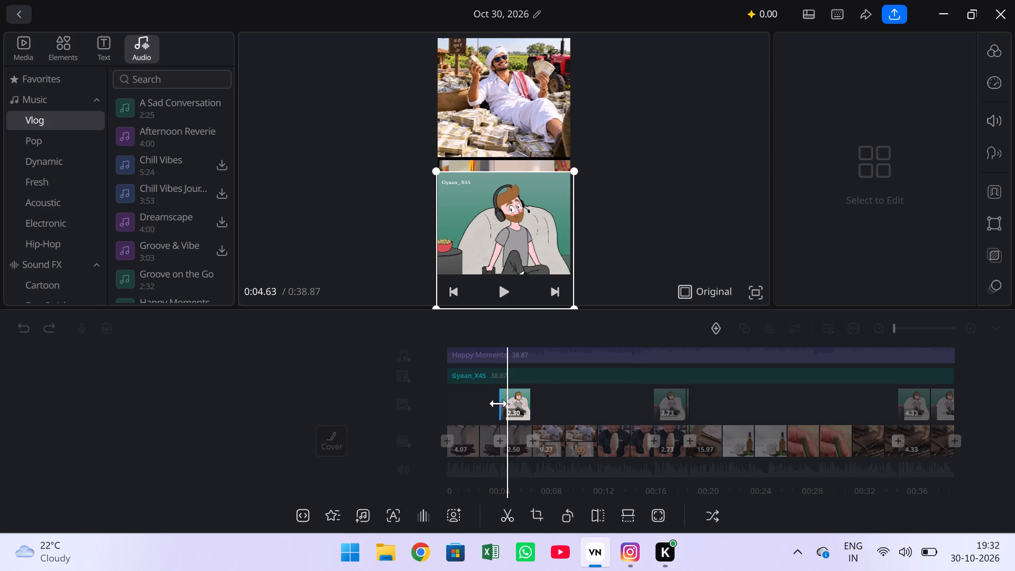
Play the timeline from about 0:03 past the first cartoon overlay to examine its start and end against the underlying clip.
{"action": "left_click", "coordinate": [583, 416]}
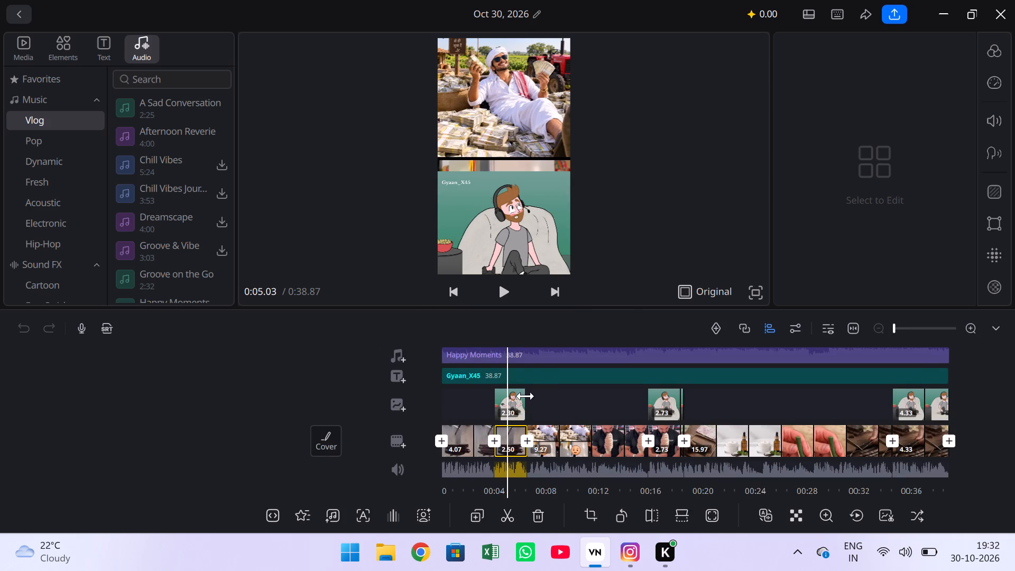
{"action": "left_click_drag", "start_coordinate": [542, 390], "coordinate": [578, 396]}
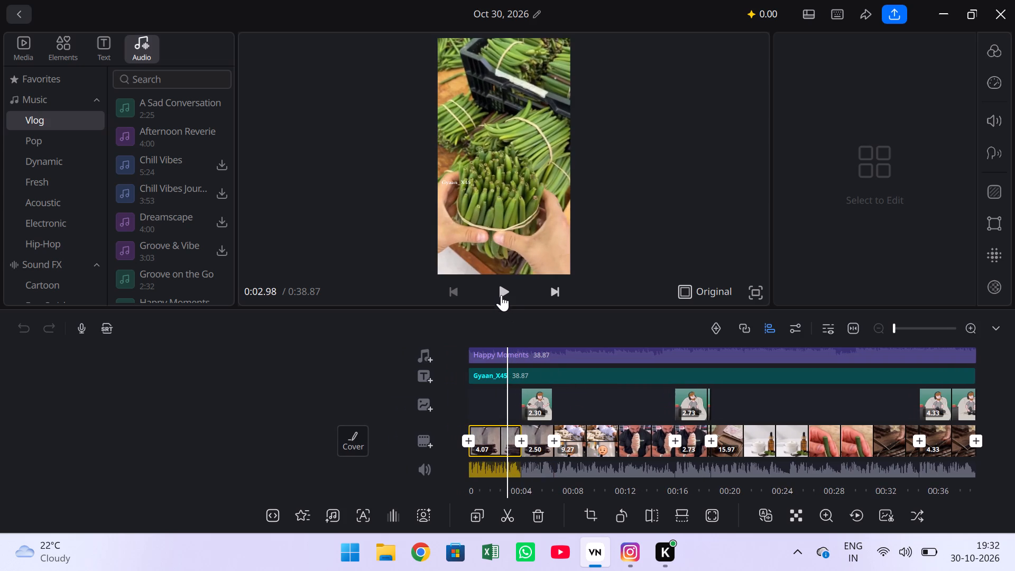
{"action": "left_click", "coordinate": [497, 286]}
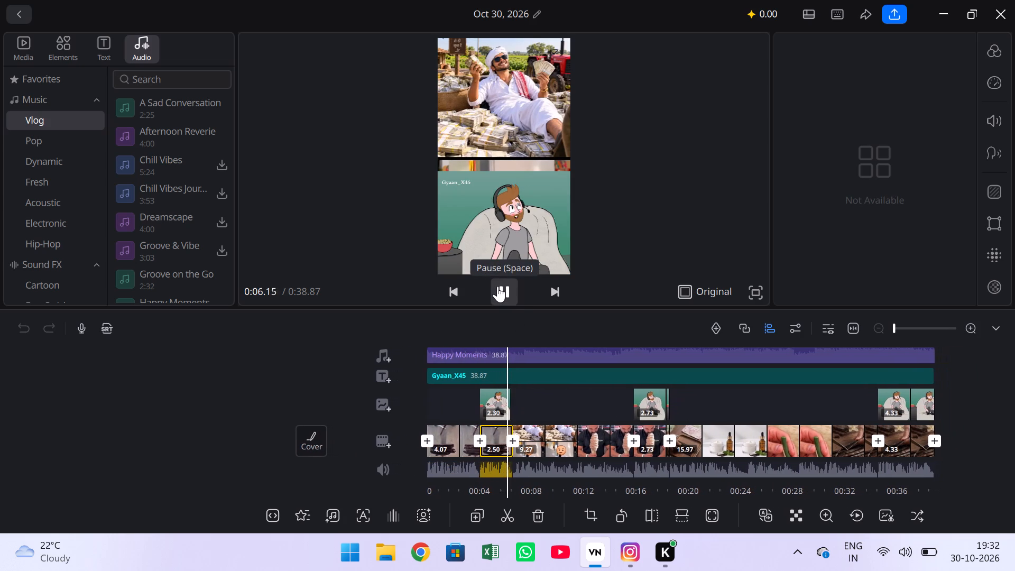
{"action": "left_click", "coordinate": [511, 412]}
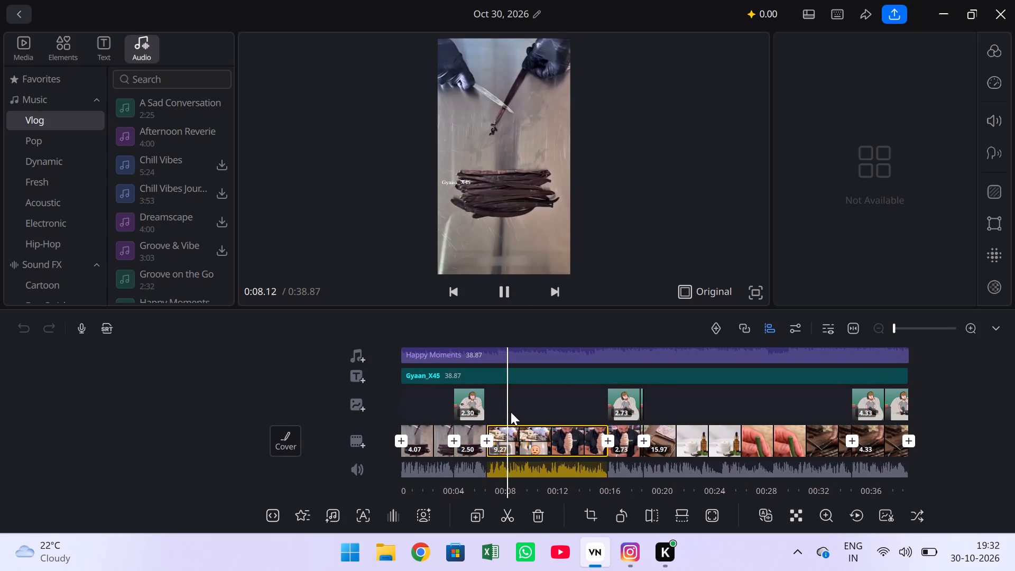
{"action": "left_click_drag", "start_coordinate": [495, 406], "coordinate": [539, 409]}
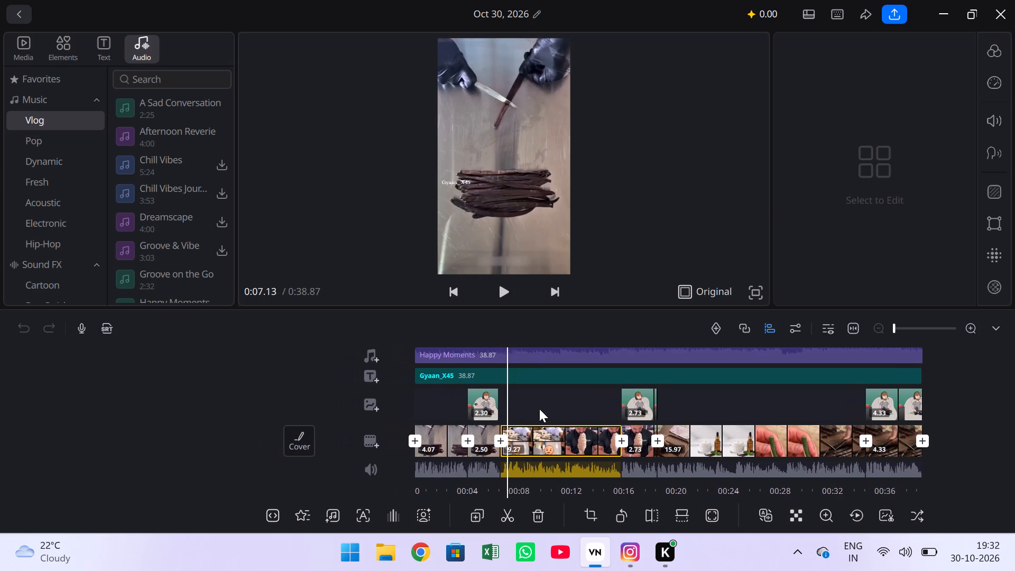
{"action": "left_click_drag", "start_coordinate": [539, 409], "coordinate": [555, 415]}
Extend both ends of the first cartoon overlay slightly beyond the clip beneath, to a length of 2.90 seconds.
{"action": "left_click", "coordinate": [500, 399]}
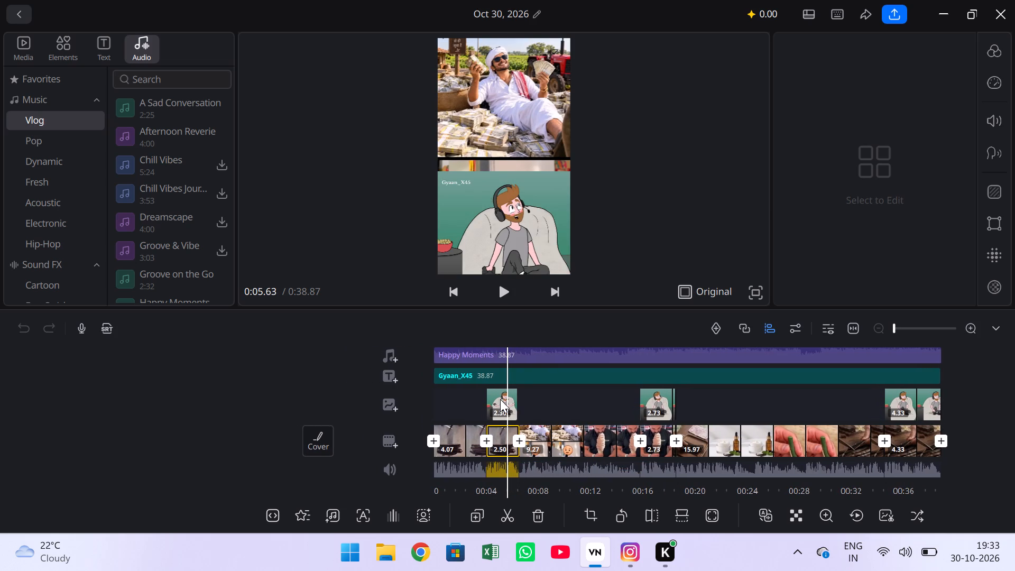
{"action": "left_click", "coordinate": [525, 403]}
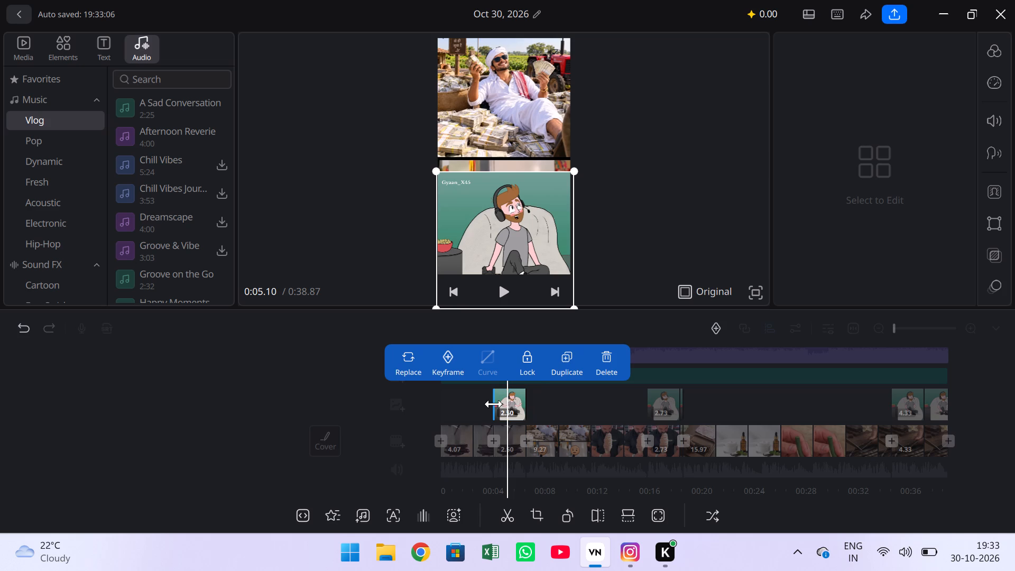
{"action": "left_click_drag", "start_coordinate": [494, 404], "coordinate": [490, 403]}
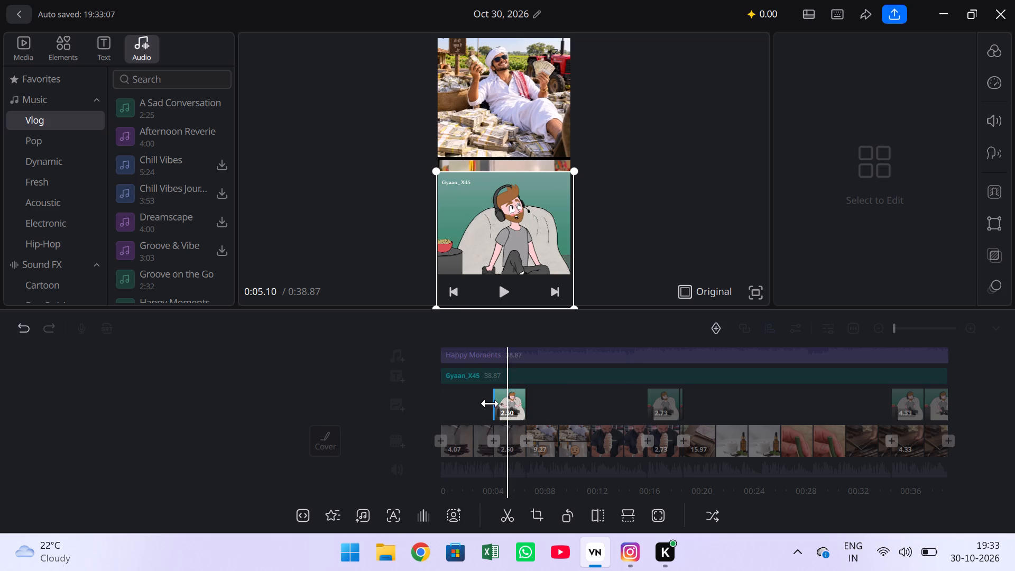
{"action": "left_click_drag", "start_coordinate": [490, 403], "coordinate": [488, 403]}
{"action": "left_click", "coordinate": [577, 405]}
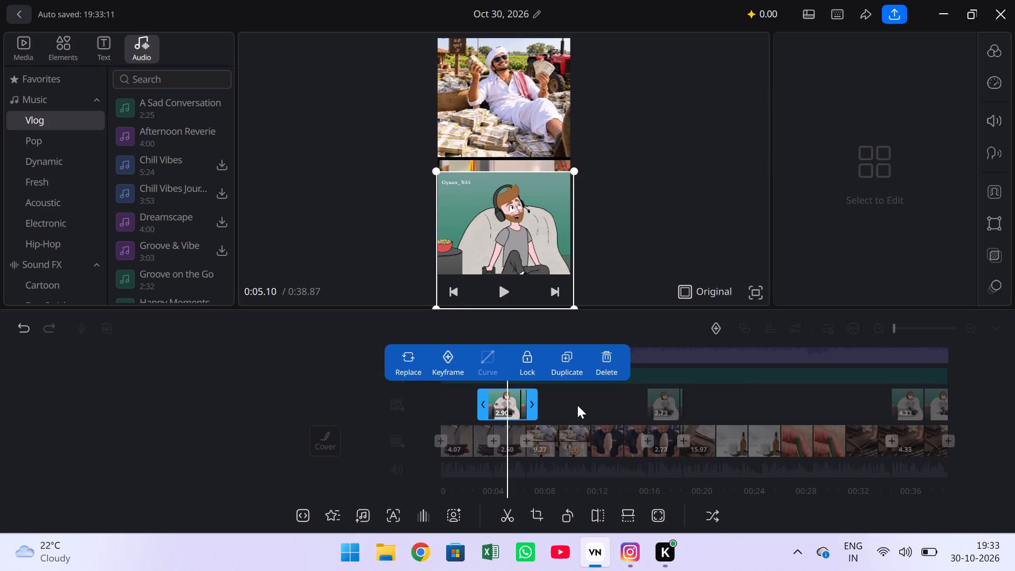
Move the first cartoon overlay up in the frame to meet the bottom edge of the money image, covering the strip between them.
{"action": "left_click_drag", "start_coordinate": [578, 405], "coordinate": [597, 406]}
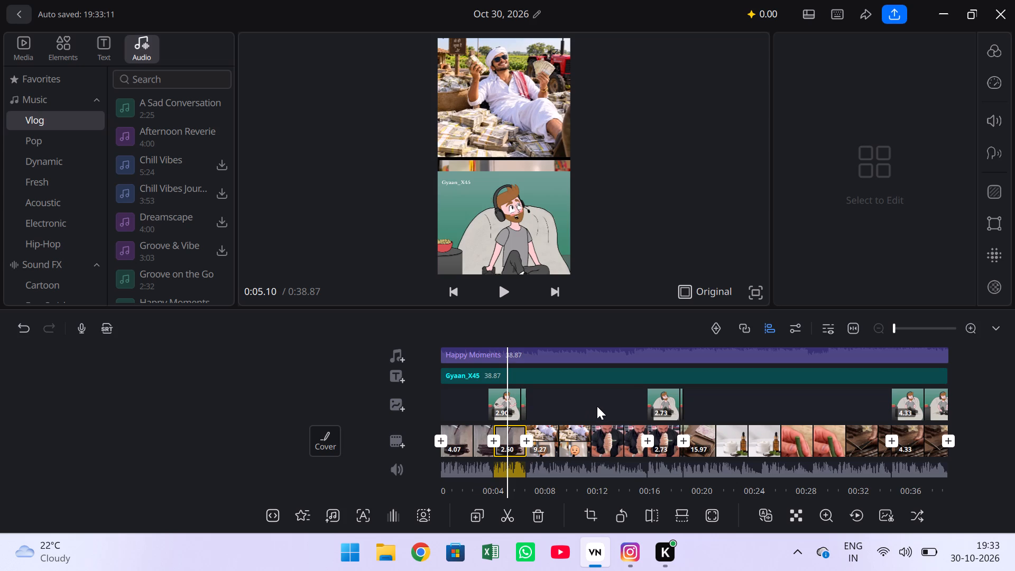
{"action": "left_click_drag", "start_coordinate": [597, 406], "coordinate": [617, 408]}
{"action": "left_click", "coordinate": [502, 293]}
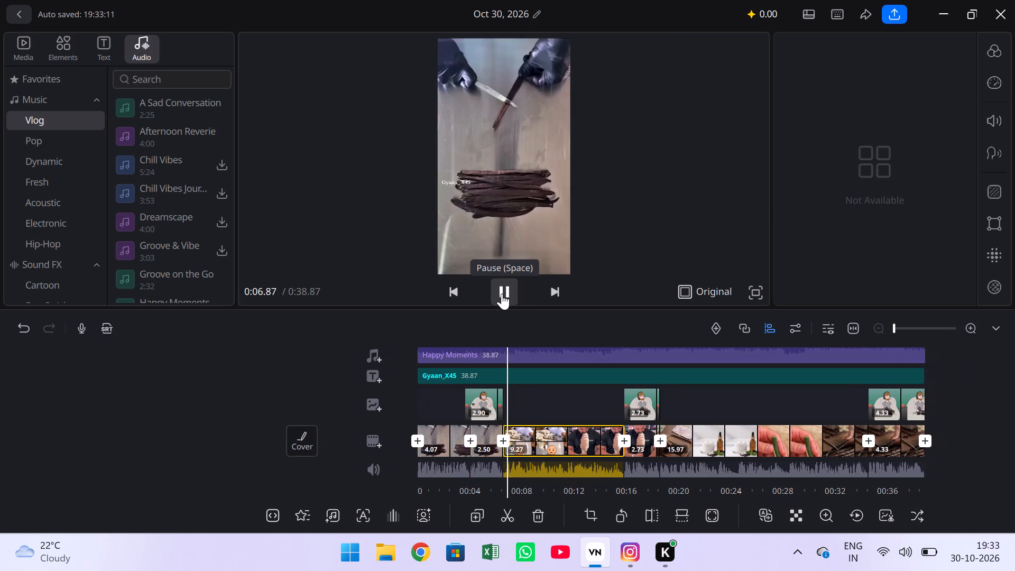
{"action": "left_click", "coordinate": [466, 401]}
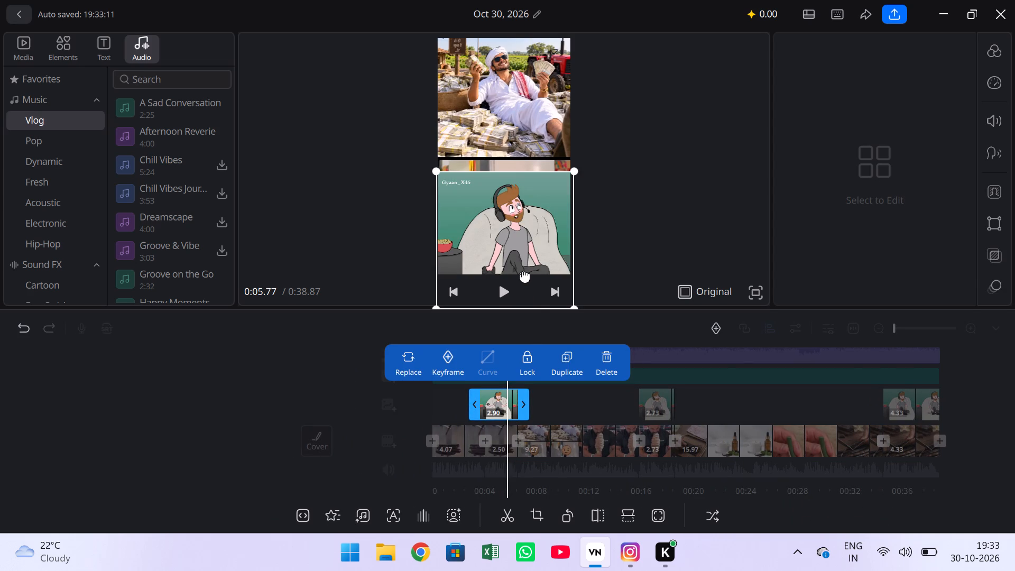
{"action": "left_click_drag", "start_coordinate": [518, 204], "coordinate": [519, 192]}
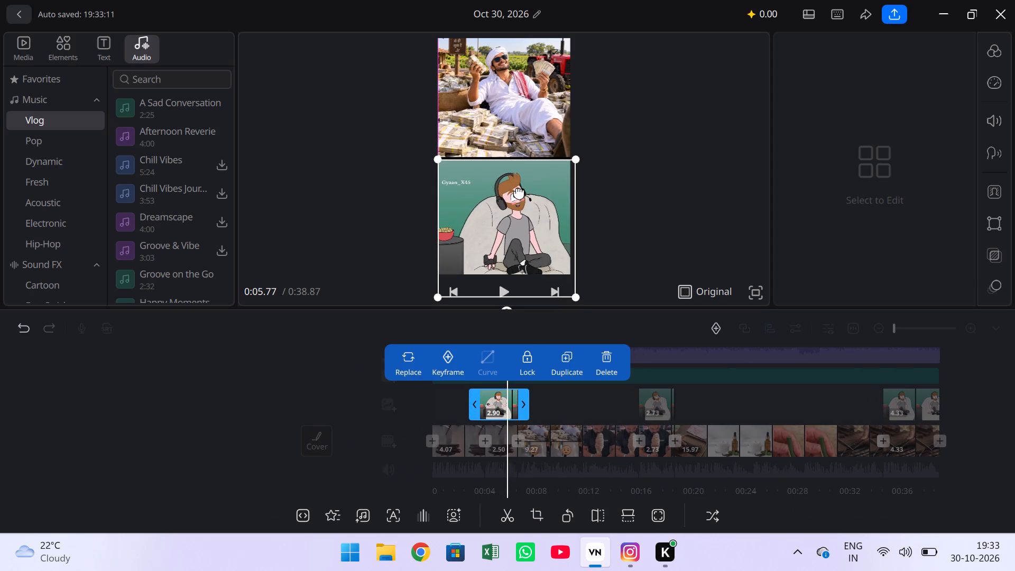
{"action": "left_click_drag", "start_coordinate": [519, 192], "coordinate": [519, 188]}
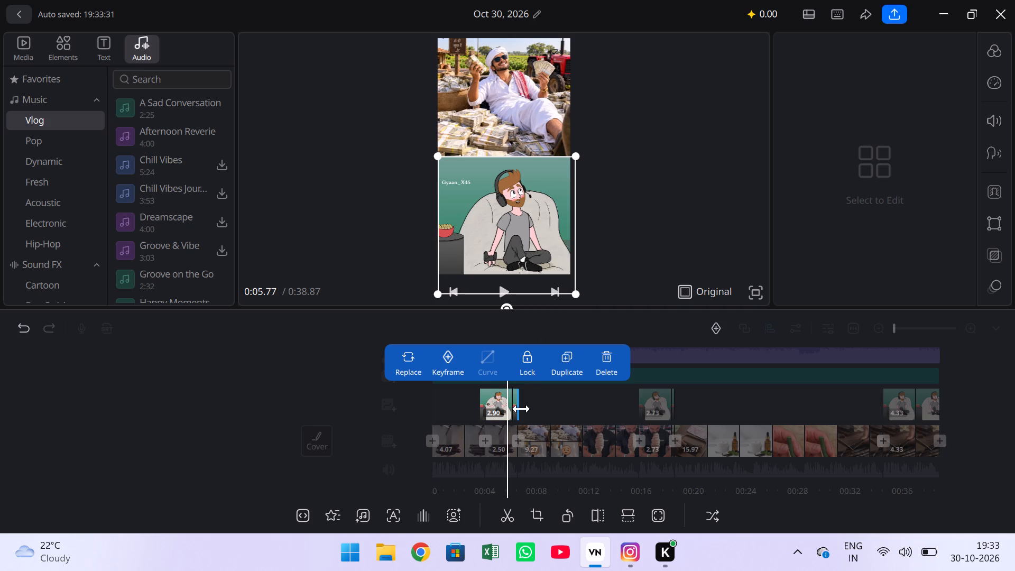
{"action": "left_click", "coordinate": [454, 402]}
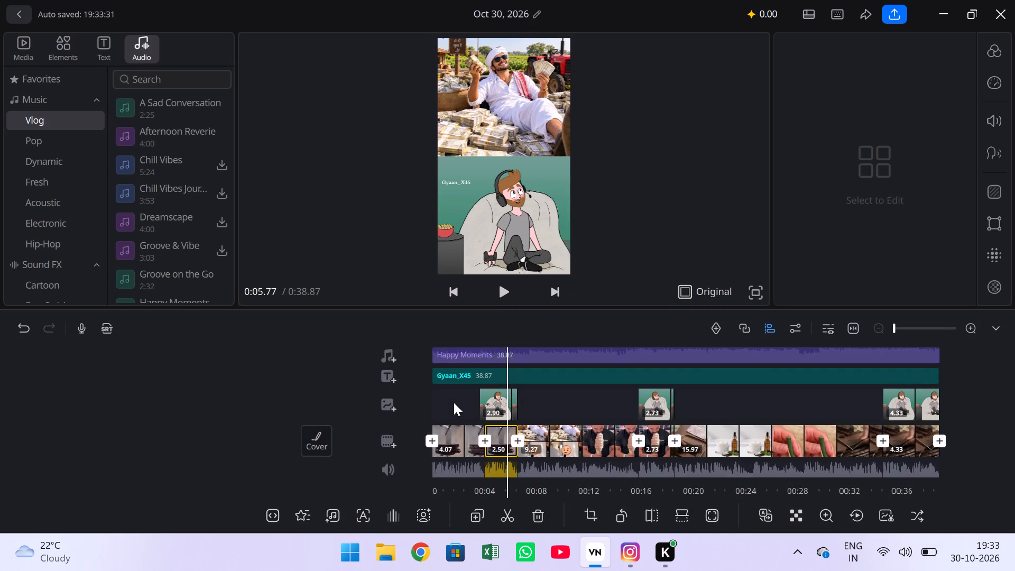
Play through the first cartoon overlay and extend its end to make it 3.31 seconds long.
{"action": "left_click_drag", "start_coordinate": [454, 402], "coordinate": [492, 386]}
{"action": "left_click_drag", "start_coordinate": [483, 387], "coordinate": [491, 397]}
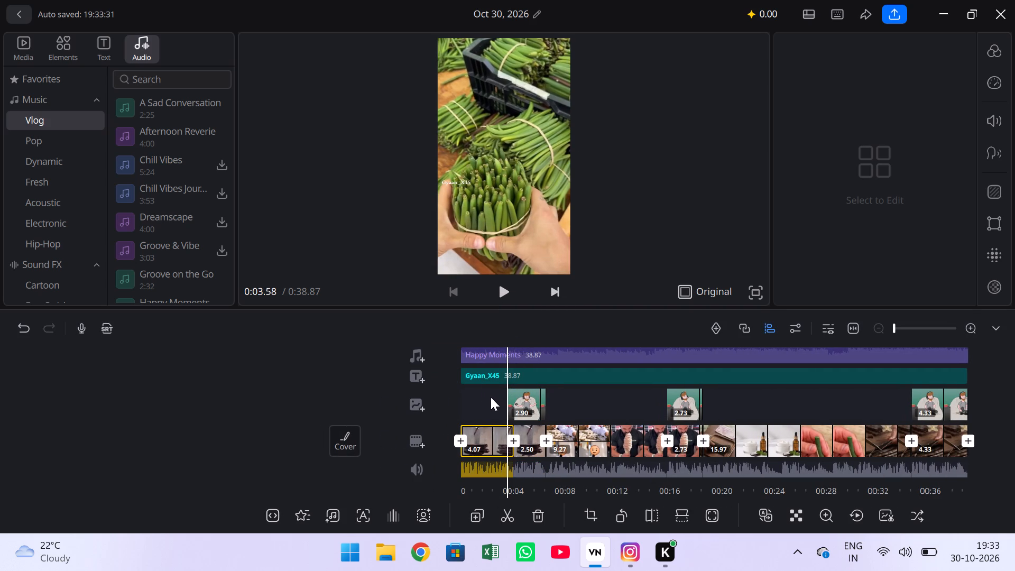
{"action": "left_click_drag", "start_coordinate": [491, 397], "coordinate": [500, 398]}
{"action": "left_click", "coordinate": [501, 294]}
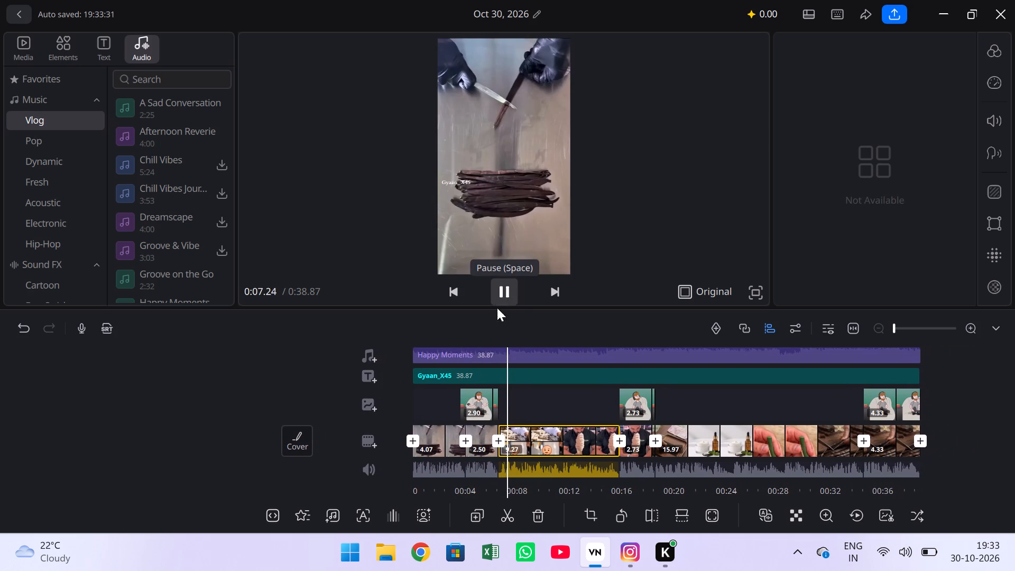
{"action": "left_click_drag", "start_coordinate": [480, 394], "coordinate": [516, 397]}
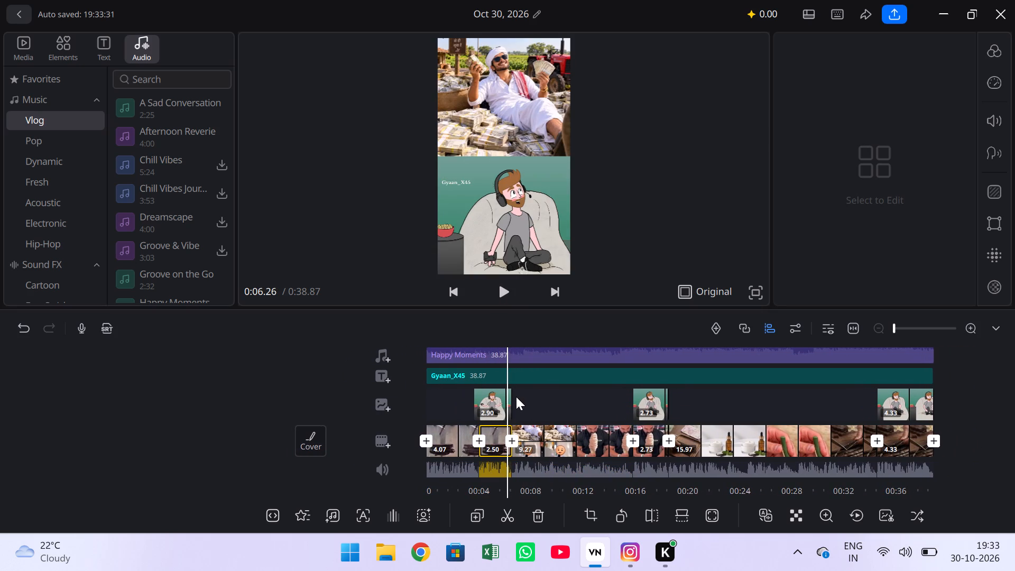
{"action": "left_click_drag", "start_coordinate": [516, 397], "coordinate": [518, 398]}
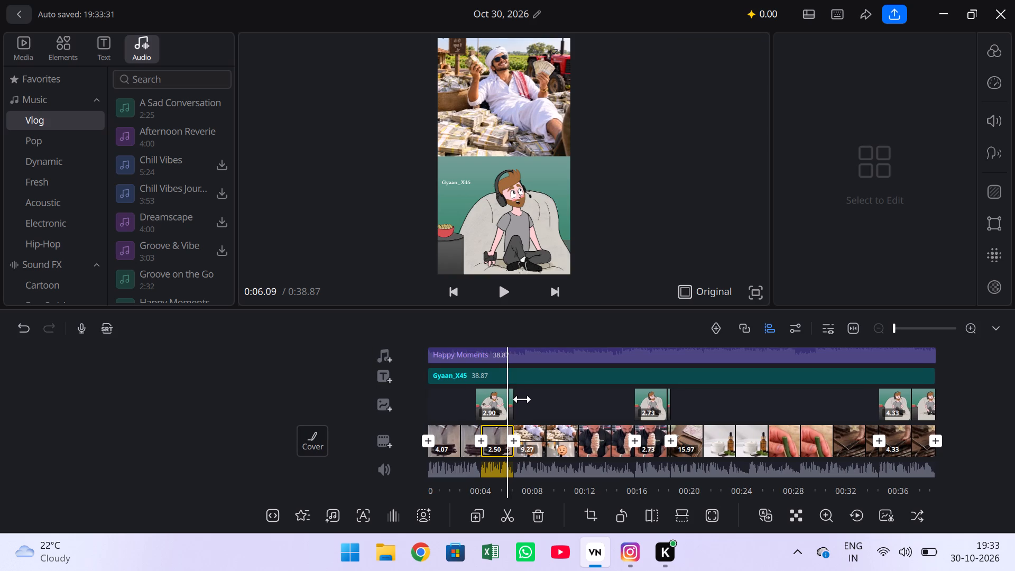
{"action": "left_click", "coordinate": [504, 400]}
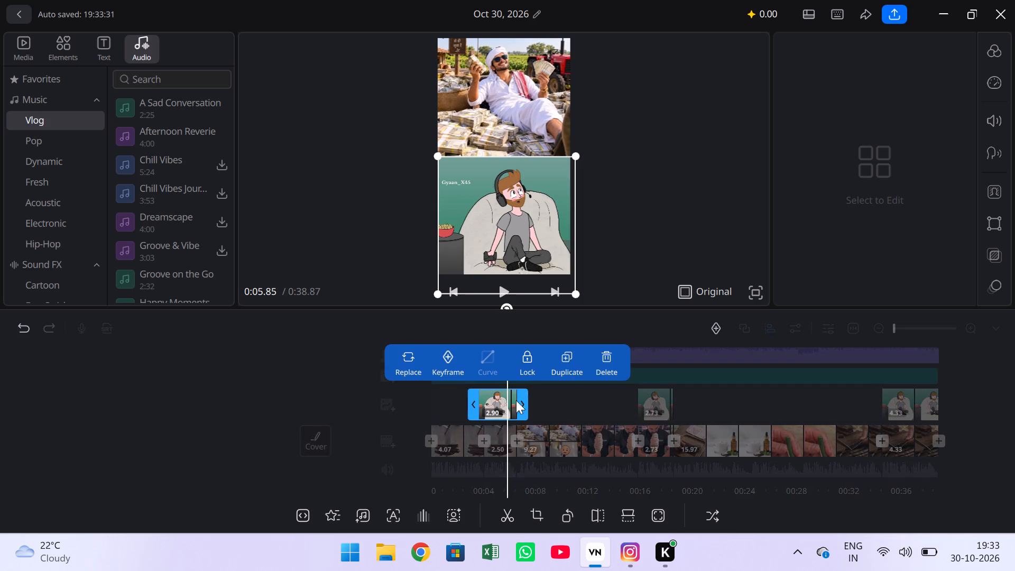
{"action": "left_click_drag", "start_coordinate": [524, 401], "coordinate": [528, 401]}
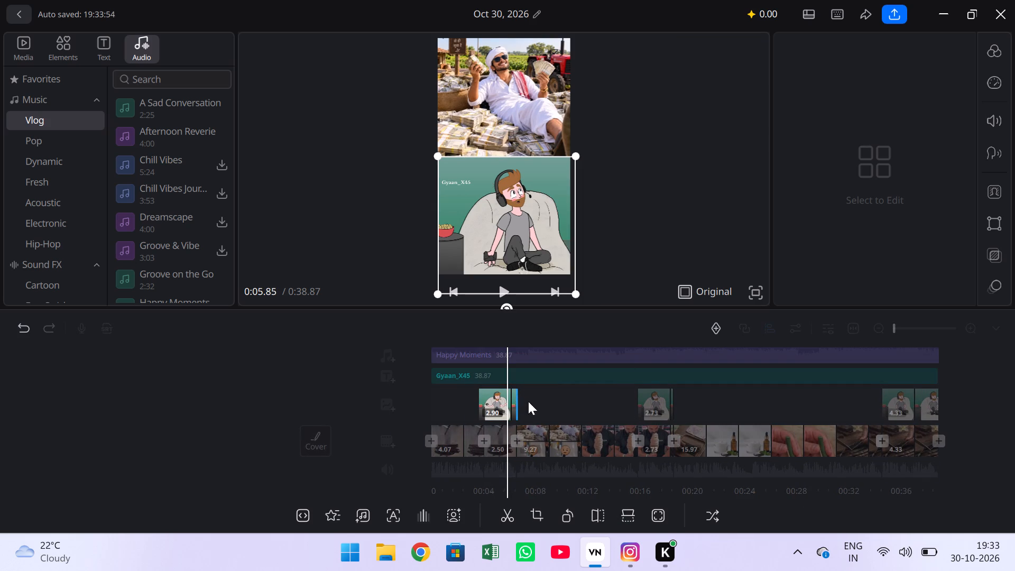
{"action": "left_click_drag", "start_coordinate": [528, 401], "coordinate": [529, 401]}
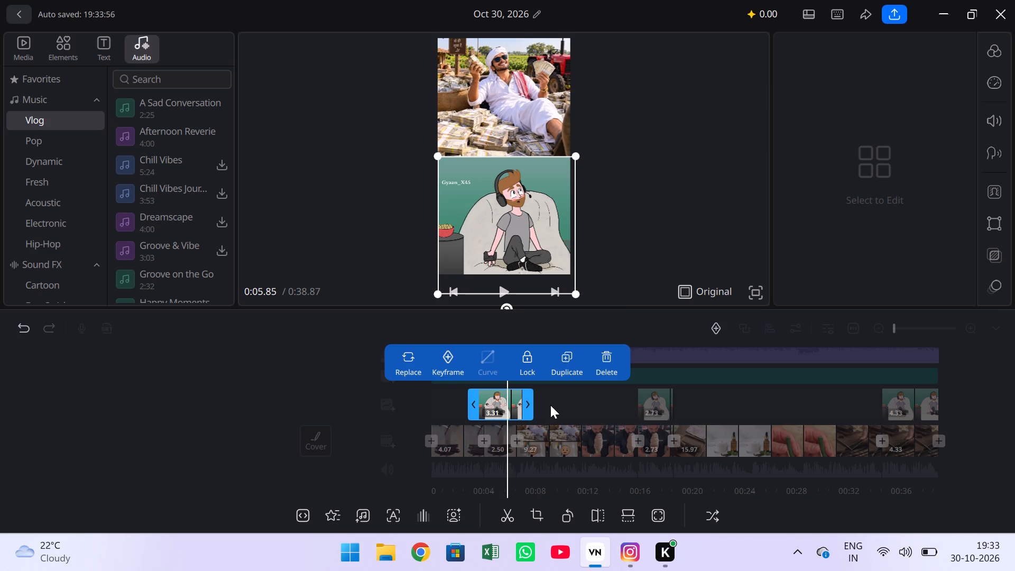
{"action": "left_click", "coordinate": [550, 405]}
Extend both ends of the second cartoon overlay, over the ice-cream clip near 0:16, to a length of 3.54 seconds.
{"action": "left_click_drag", "start_coordinate": [546, 405], "coordinate": [561, 402]}
{"action": "left_click", "coordinate": [504, 288]}
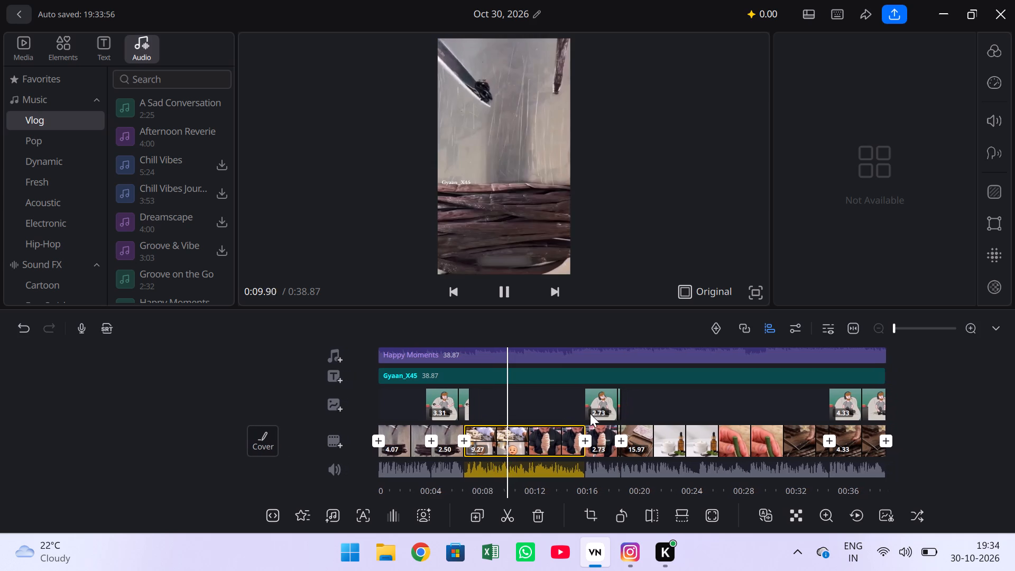
{"action": "left_click", "coordinate": [608, 411]}
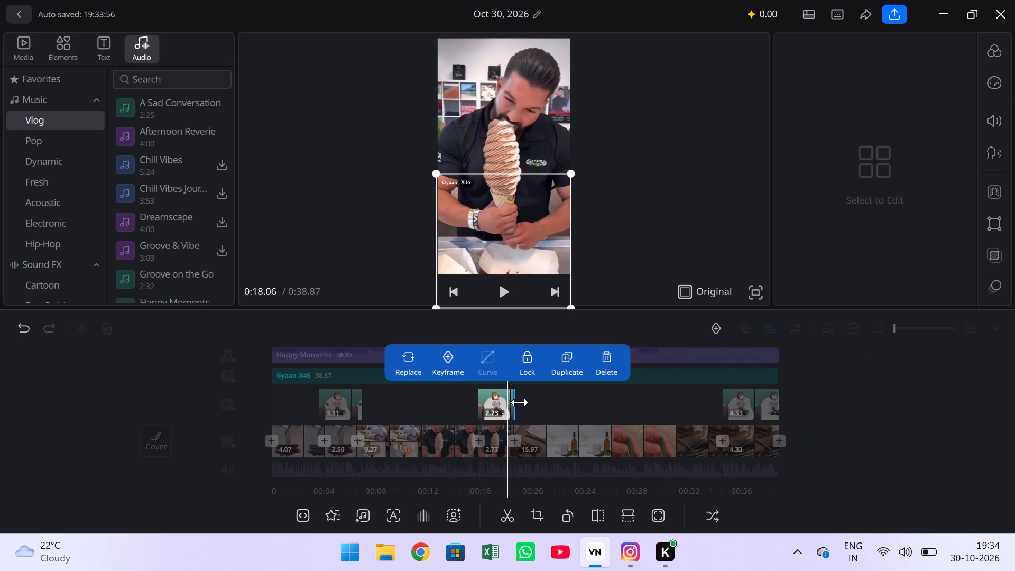
{"action": "left_click_drag", "start_coordinate": [520, 402], "coordinate": [520, 402]}
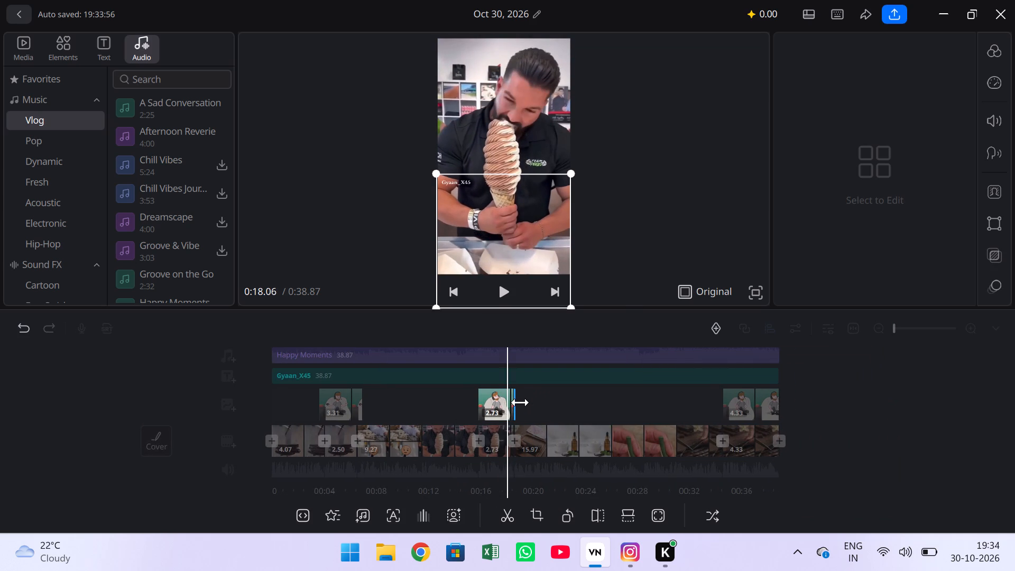
{"action": "left_click_drag", "start_coordinate": [520, 402], "coordinate": [525, 402]}
{"action": "left_click_drag", "start_coordinate": [475, 402], "coordinate": [470, 403]}
{"action": "left_click", "coordinate": [597, 398]}
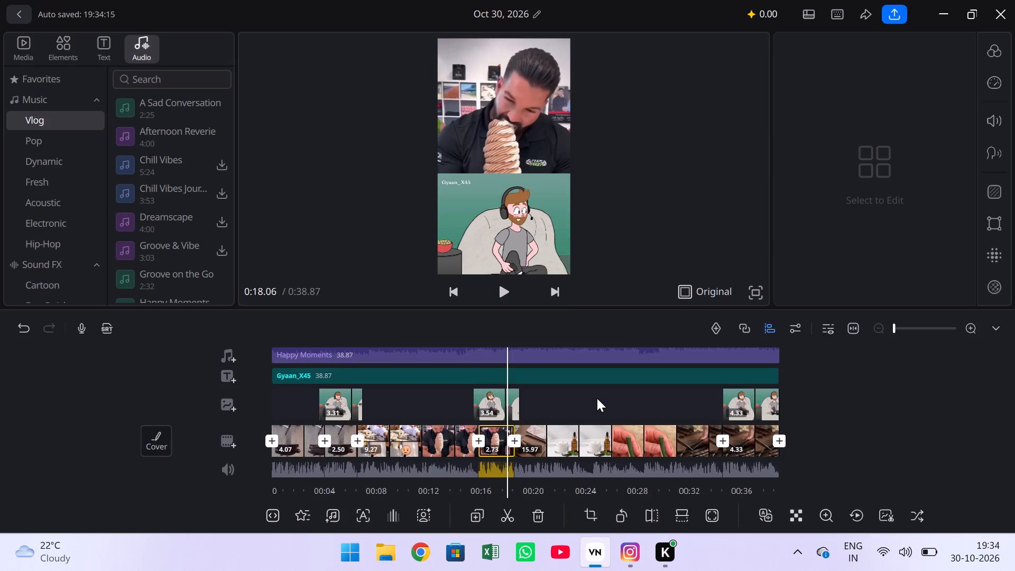
Extend the start of the third cartoon overlay, over the final clip, to a length of 4.78 seconds.
{"action": "left_click", "coordinate": [743, 400]}
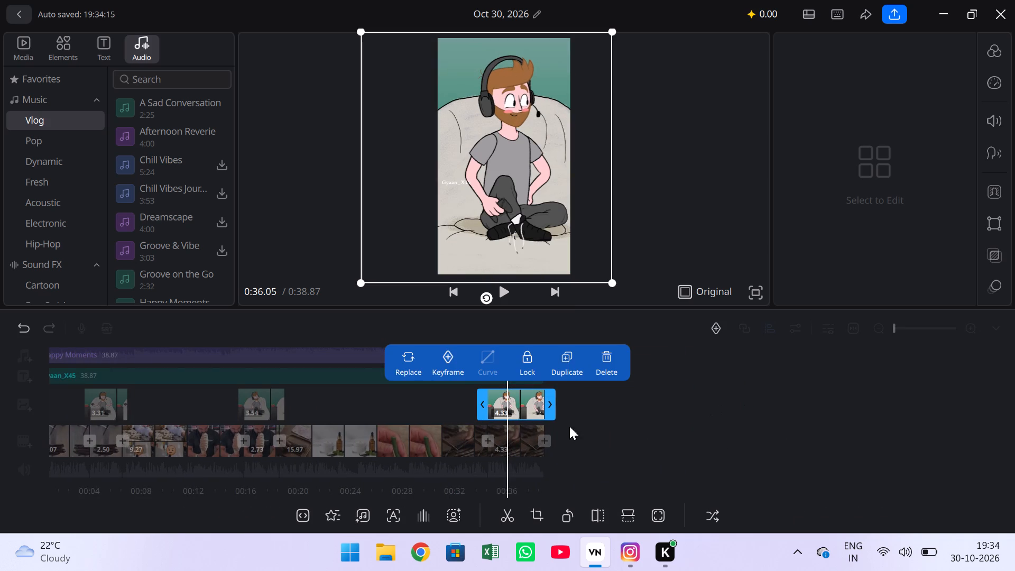
{"action": "left_click_drag", "start_coordinate": [479, 403], "coordinate": [477, 404]}
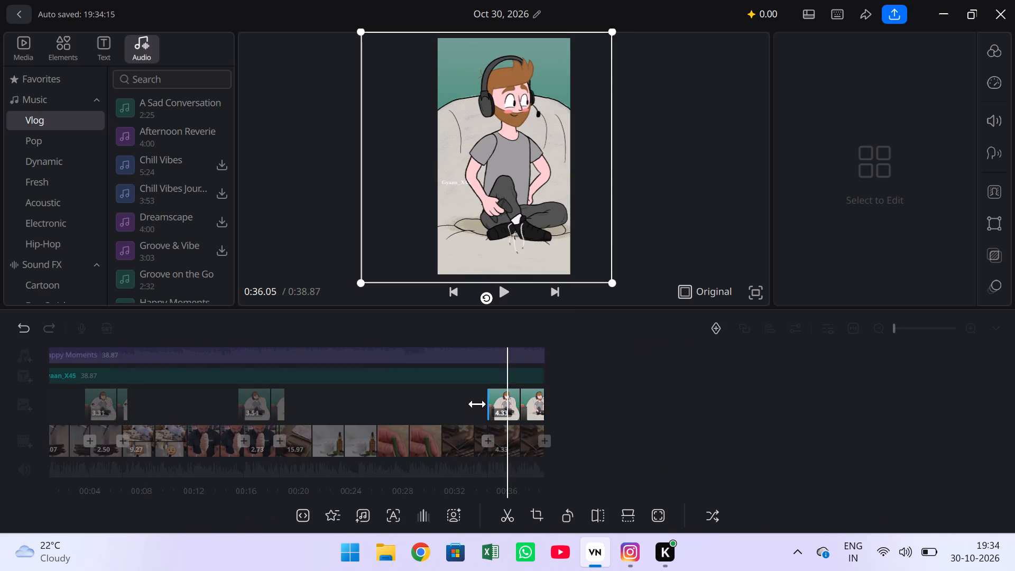
{"action": "left_click_drag", "start_coordinate": [477, 404], "coordinate": [476, 404]}
{"action": "left_click_drag", "start_coordinate": [476, 404], "coordinate": [474, 404]}
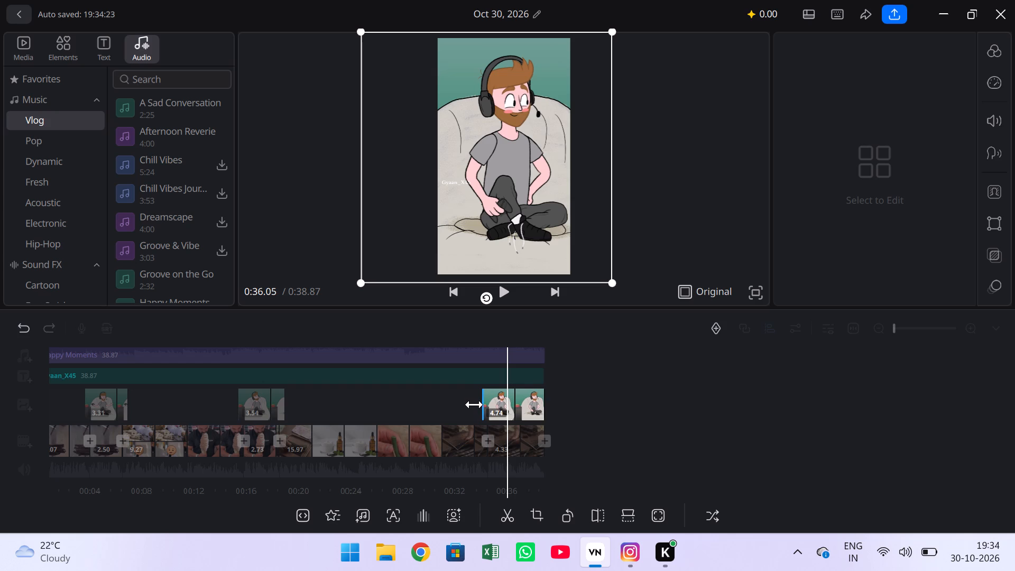
{"action": "left_click_drag", "start_coordinate": [474, 404], "coordinate": [473, 404]}
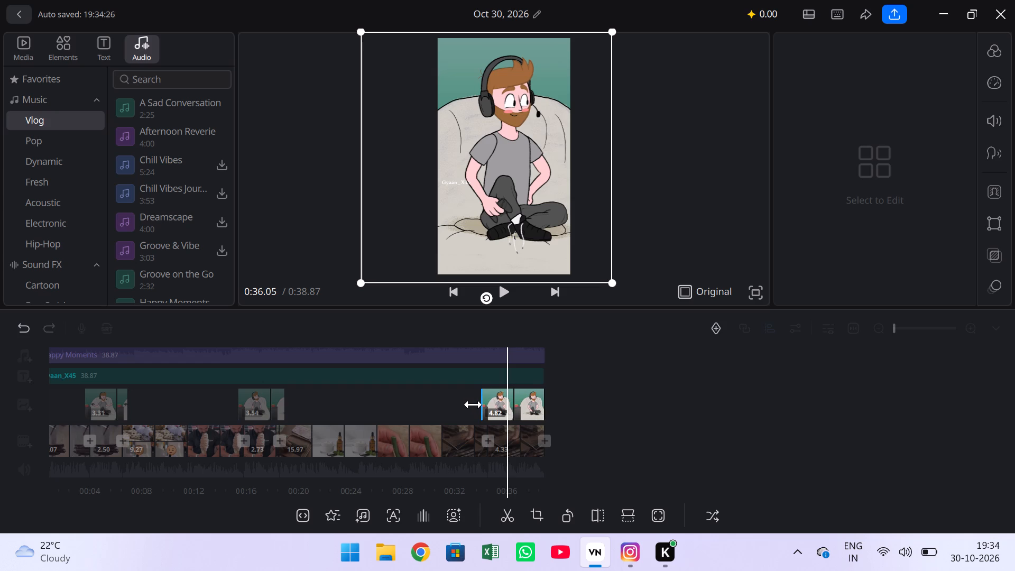
{"action": "left_click_drag", "start_coordinate": [473, 404], "coordinate": [474, 404]}
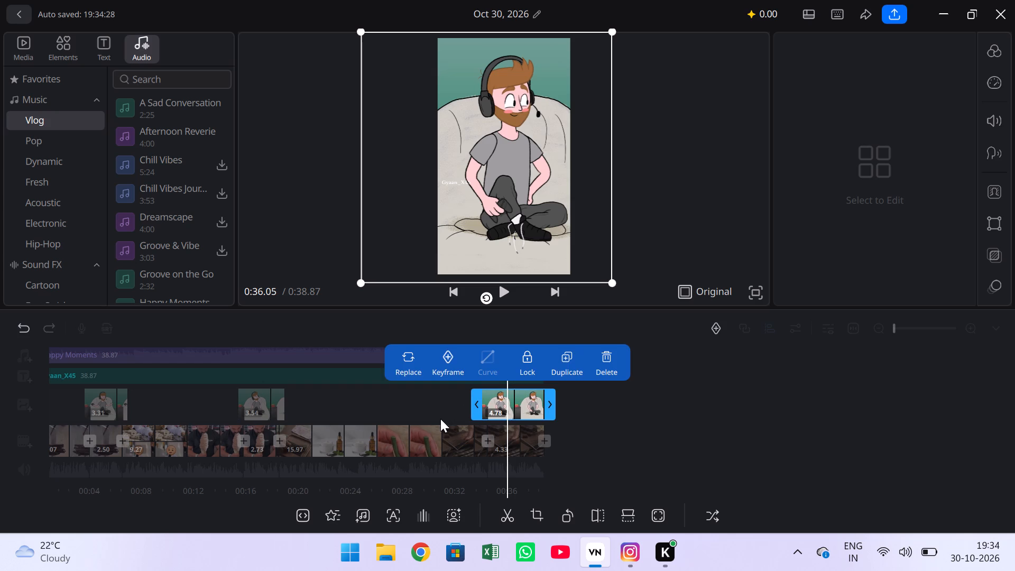
{"action": "left_click", "coordinate": [440, 419]}
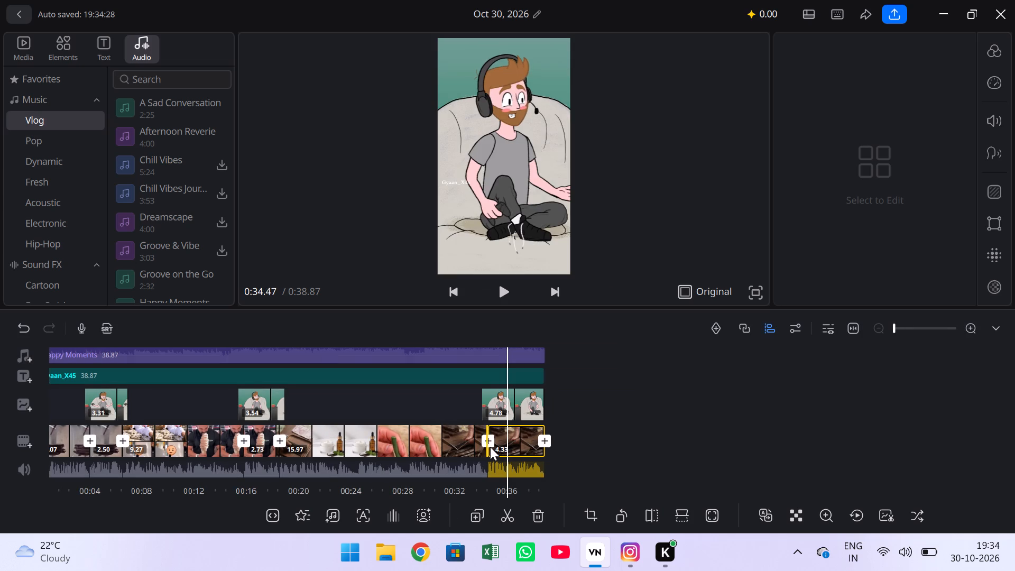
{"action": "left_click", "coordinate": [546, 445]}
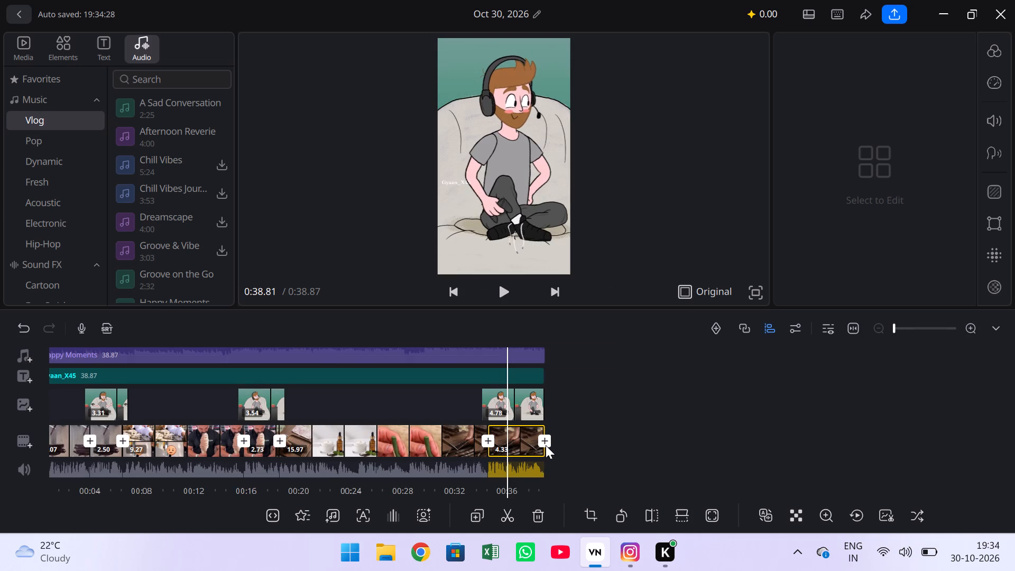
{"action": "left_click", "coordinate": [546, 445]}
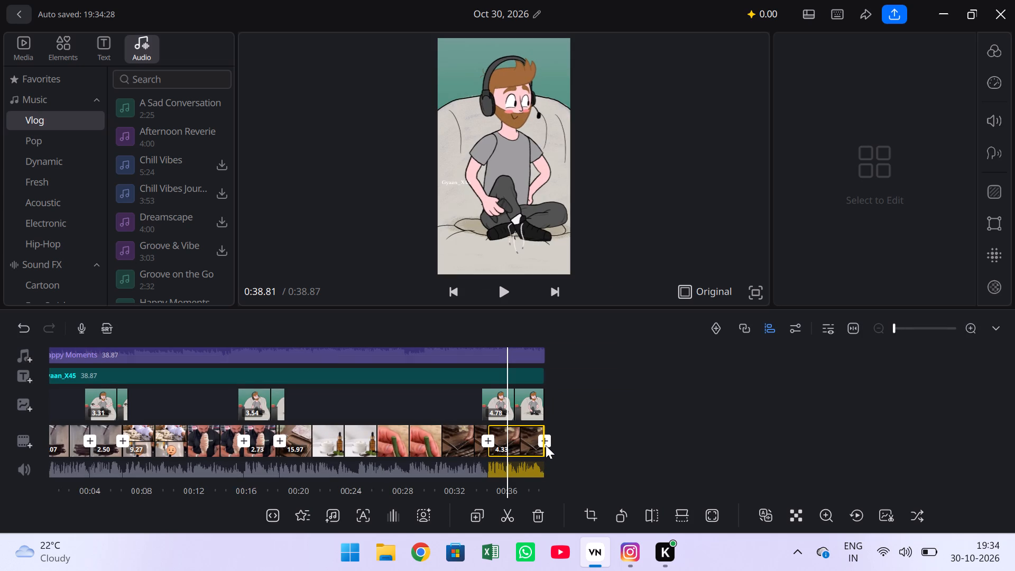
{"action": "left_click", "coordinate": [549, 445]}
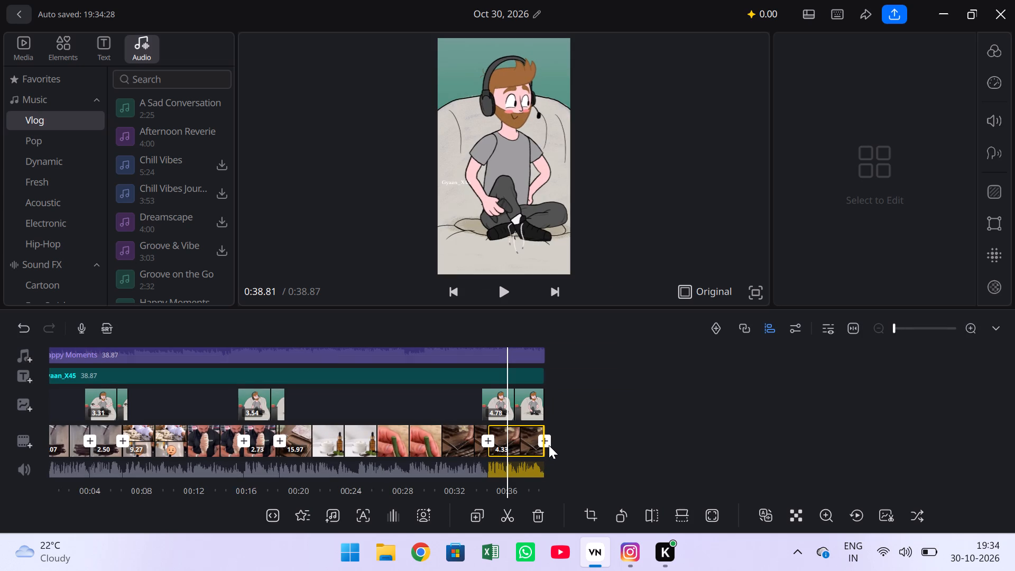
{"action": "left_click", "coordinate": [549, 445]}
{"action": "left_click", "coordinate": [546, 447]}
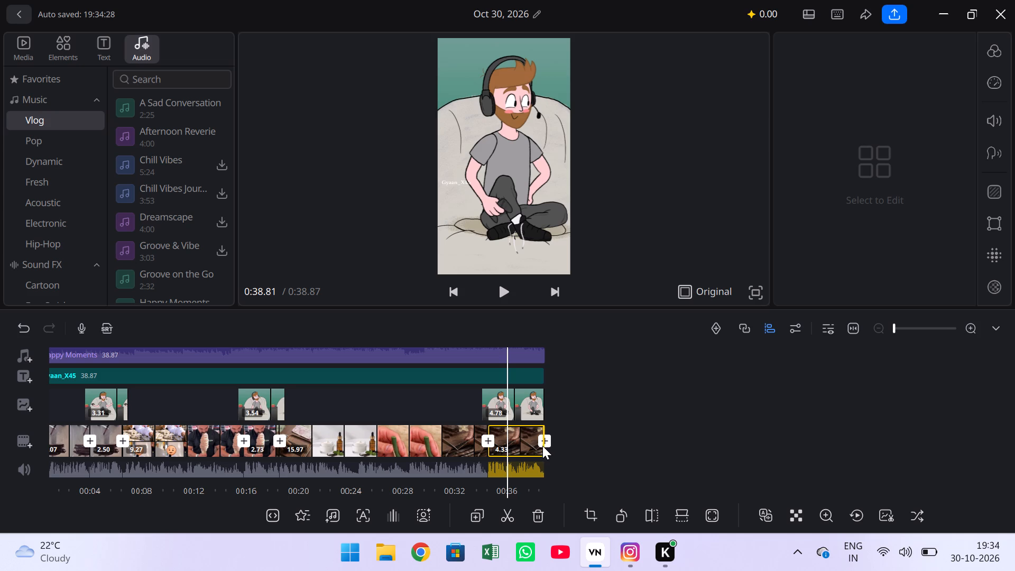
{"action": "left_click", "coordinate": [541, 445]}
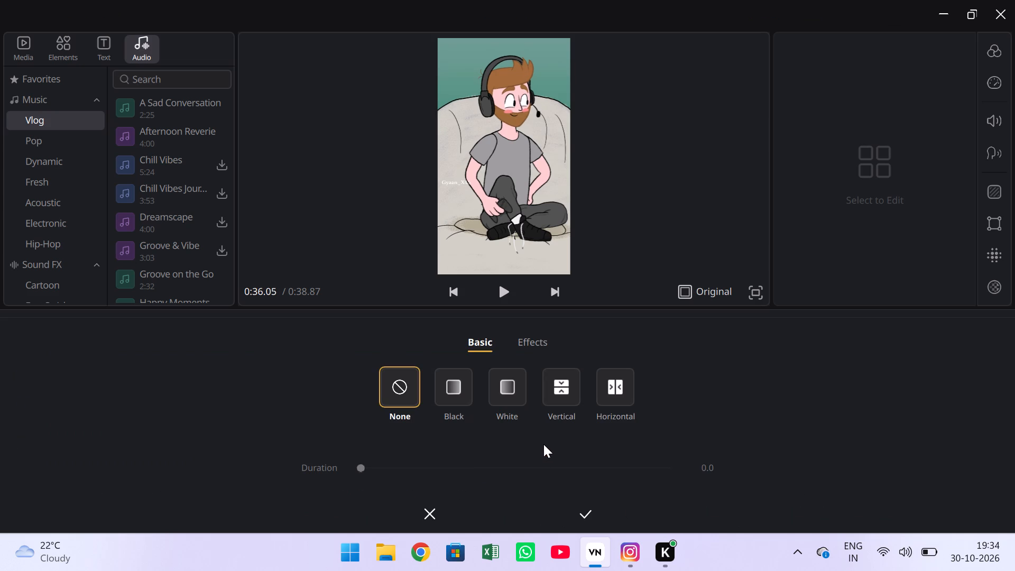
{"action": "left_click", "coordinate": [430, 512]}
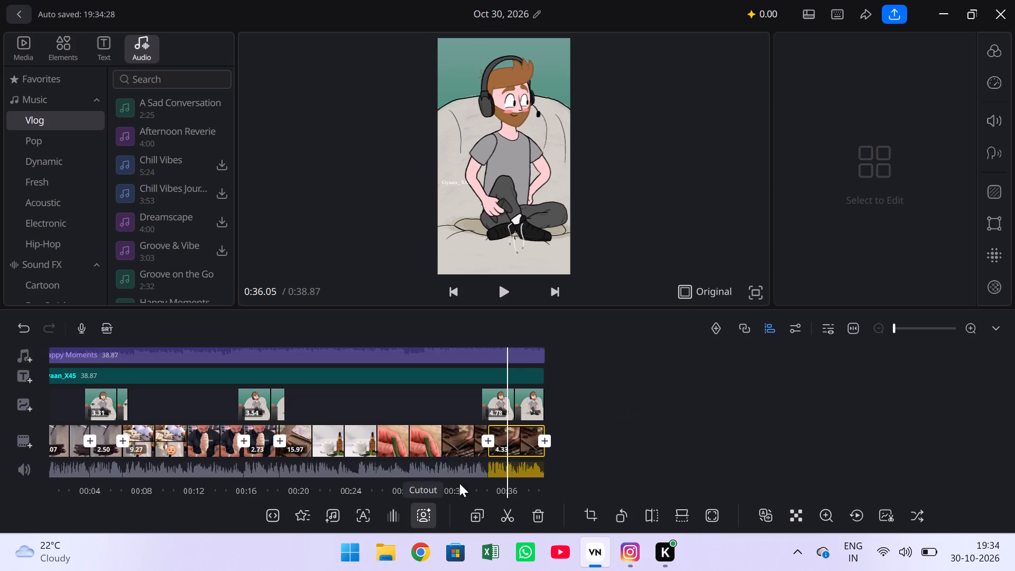
Add a Shake 1 transition with a duration of 2.4 at the cut before the final 4.33-second clip.
{"action": "left_click", "coordinate": [490, 446]}
{"action": "left_click", "coordinate": [490, 446]}
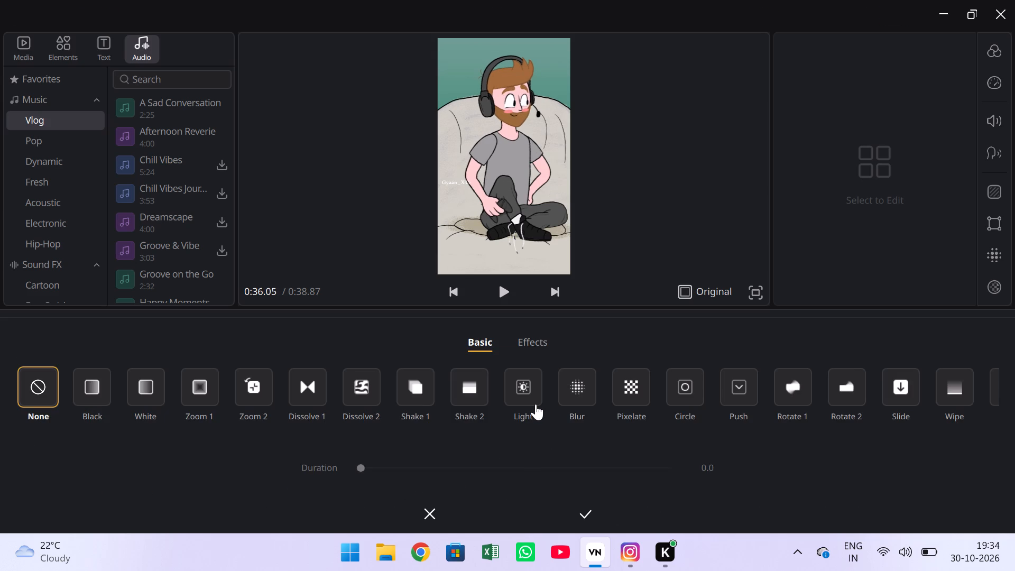
{"action": "left_click", "coordinate": [575, 392]}
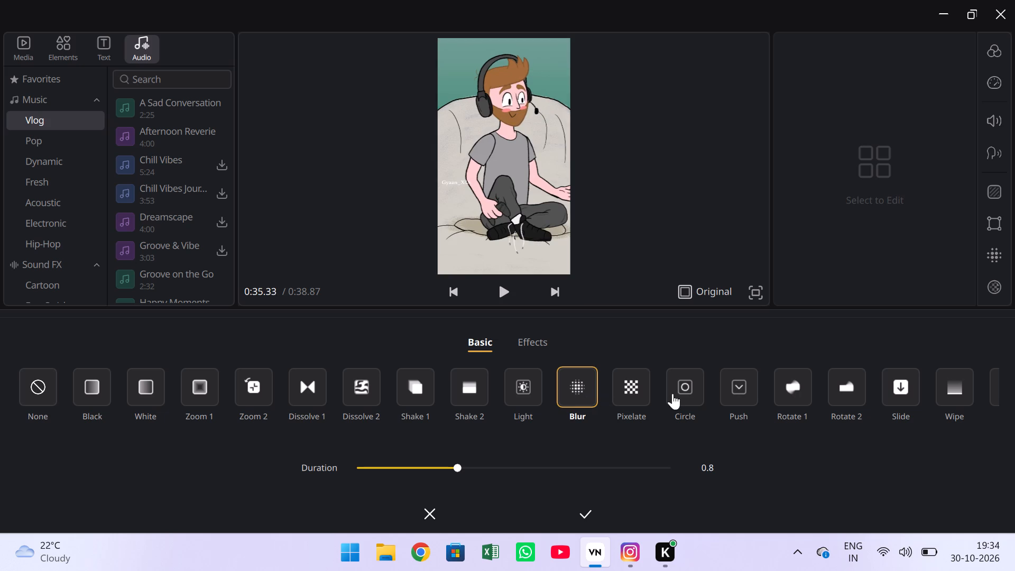
{"action": "left_click", "coordinate": [684, 385]}
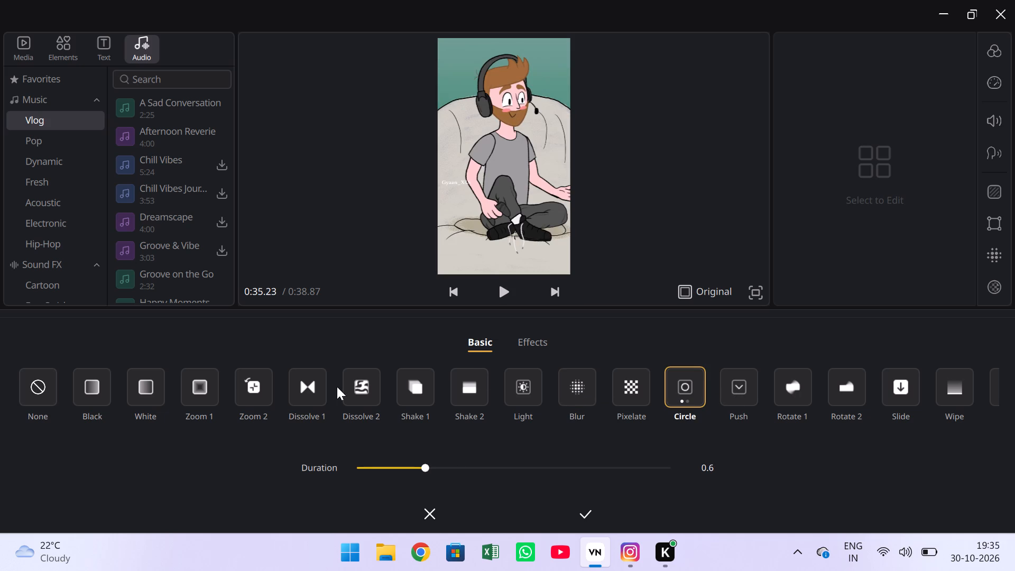
{"action": "left_click", "coordinate": [414, 397]}
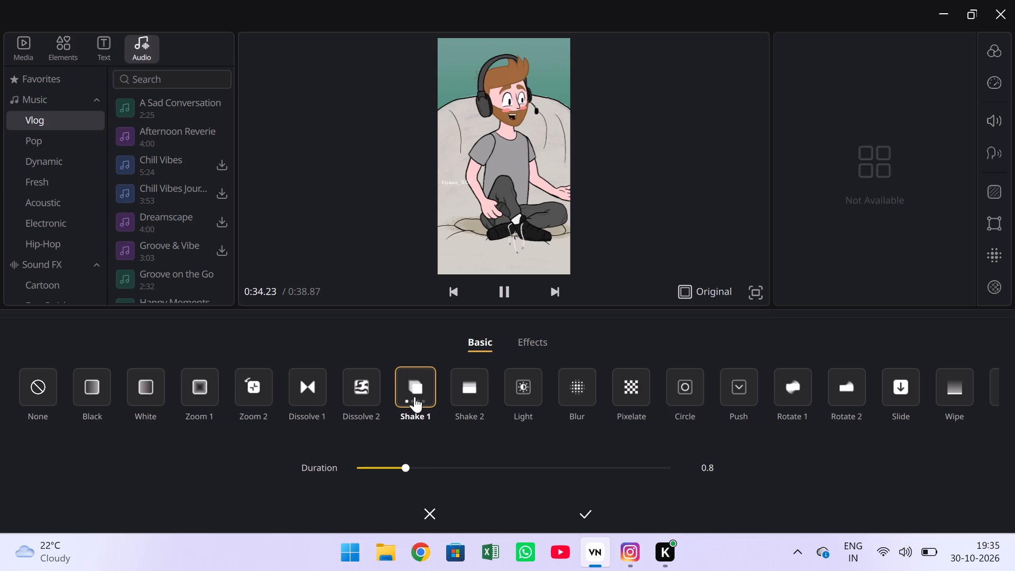
{"action": "left_click", "coordinate": [525, 467]}
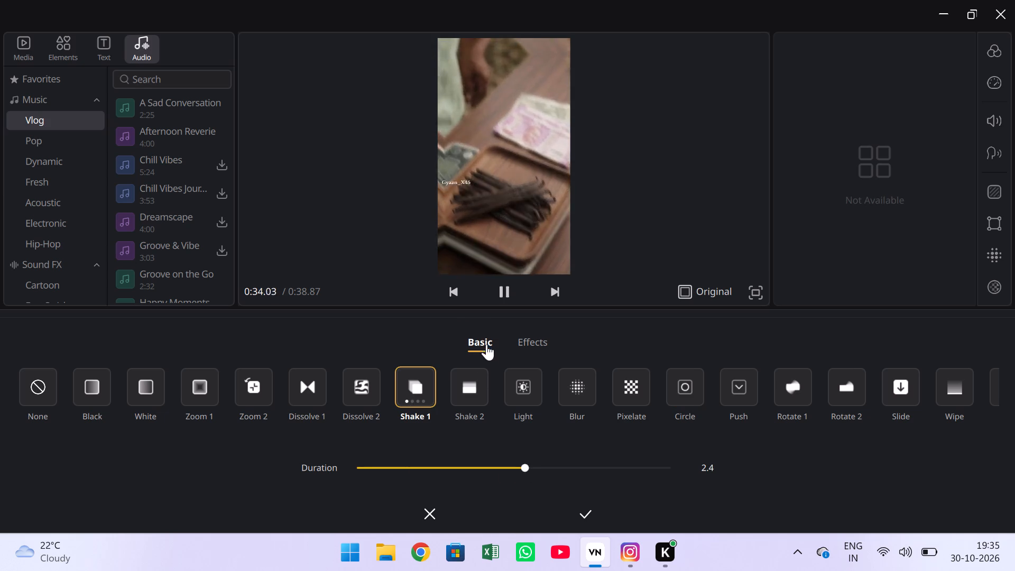
{"action": "left_click", "coordinate": [583, 514]}
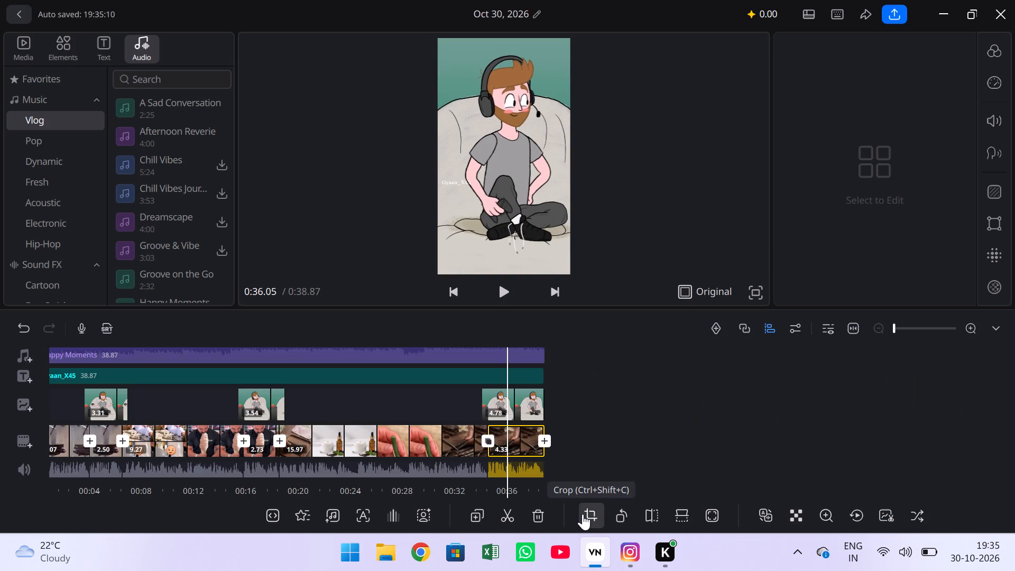
Add a Shake 1 transition with a duration of 1.3 at the cut between the 2.73-second and 15.97-second clips.
{"action": "left_click", "coordinate": [282, 444]}
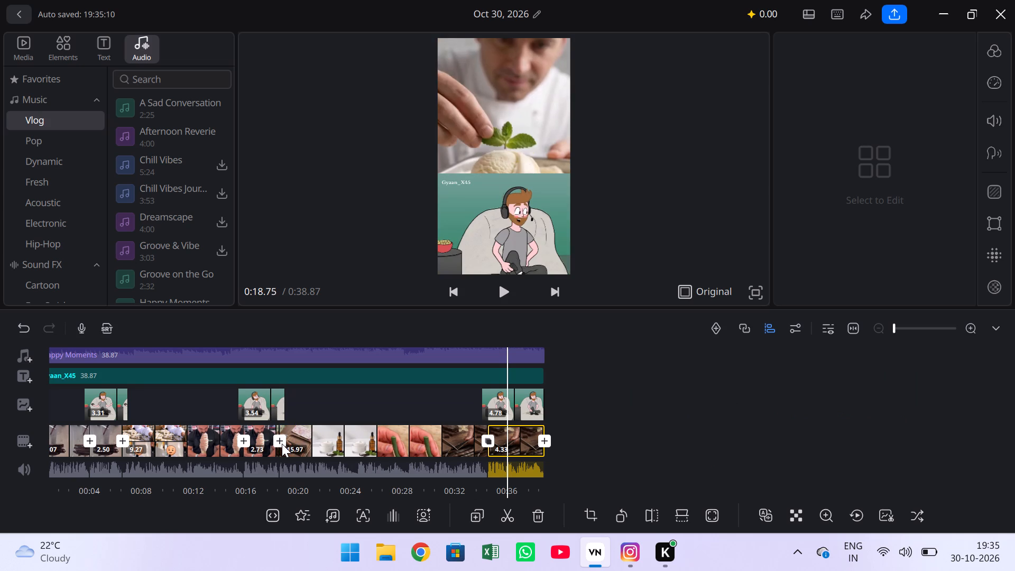
{"action": "left_click", "coordinate": [413, 391]}
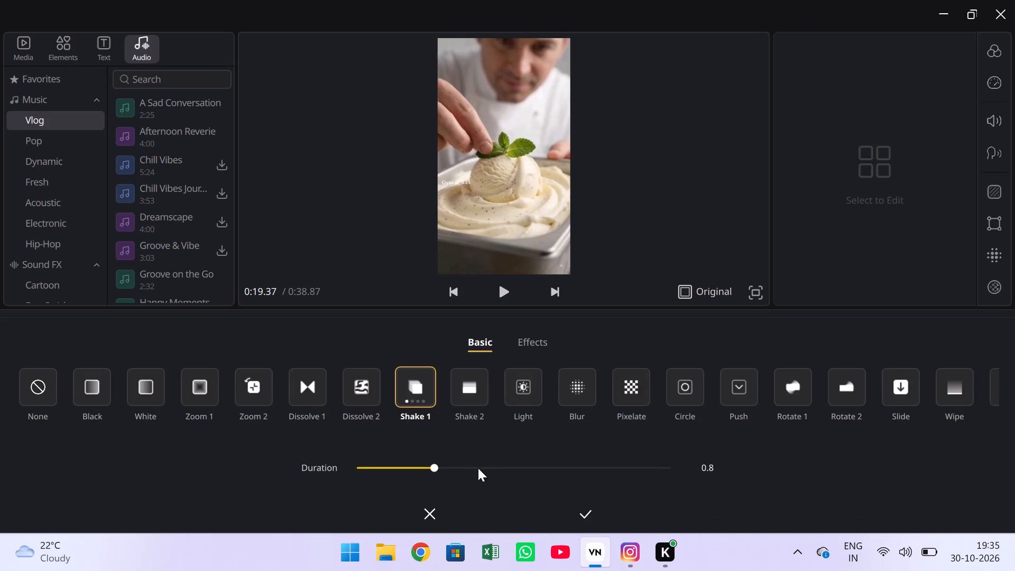
{"action": "left_click", "coordinate": [496, 464]}
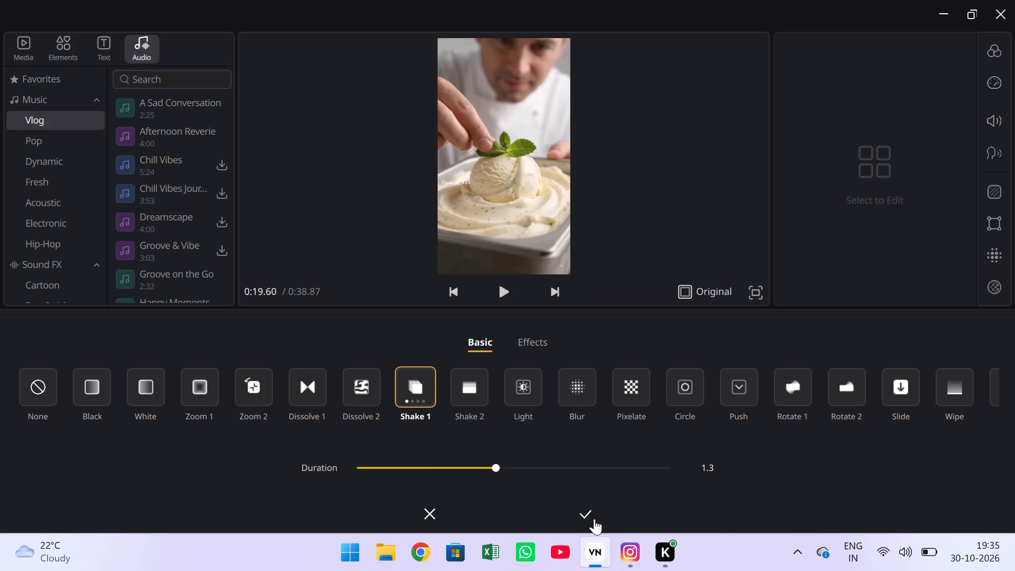
{"action": "left_click", "coordinate": [588, 515]}
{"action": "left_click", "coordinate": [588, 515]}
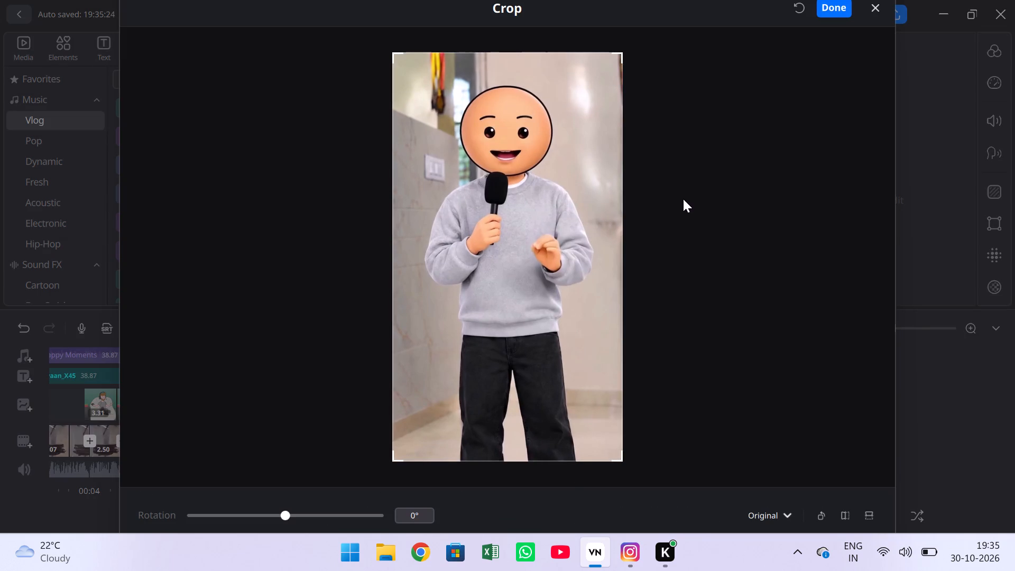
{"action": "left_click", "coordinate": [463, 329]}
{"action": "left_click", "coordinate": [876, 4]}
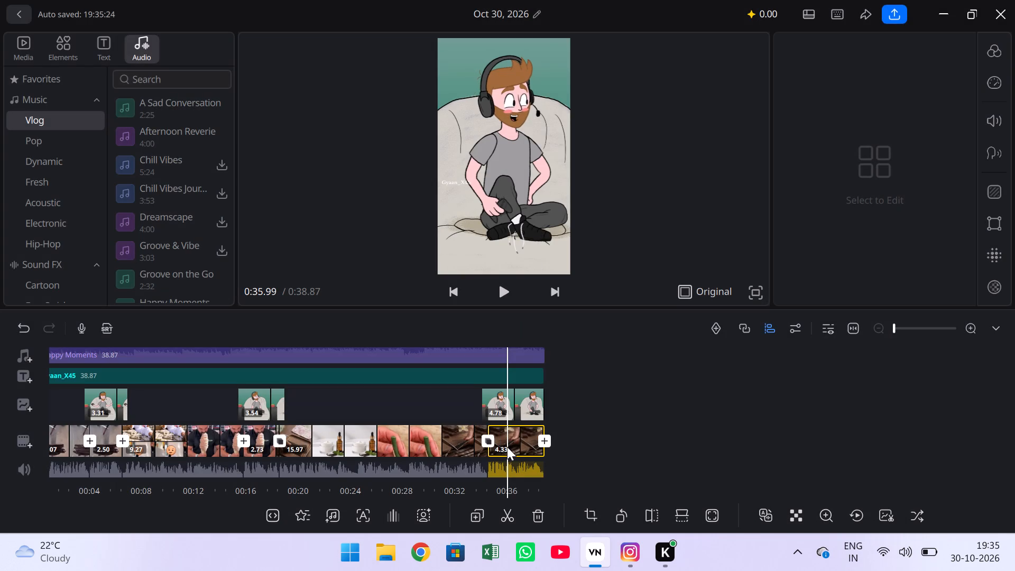
Crop the final clip down to a tiny patch in the lower-left corner of its image.
{"action": "left_click", "coordinate": [590, 513]}
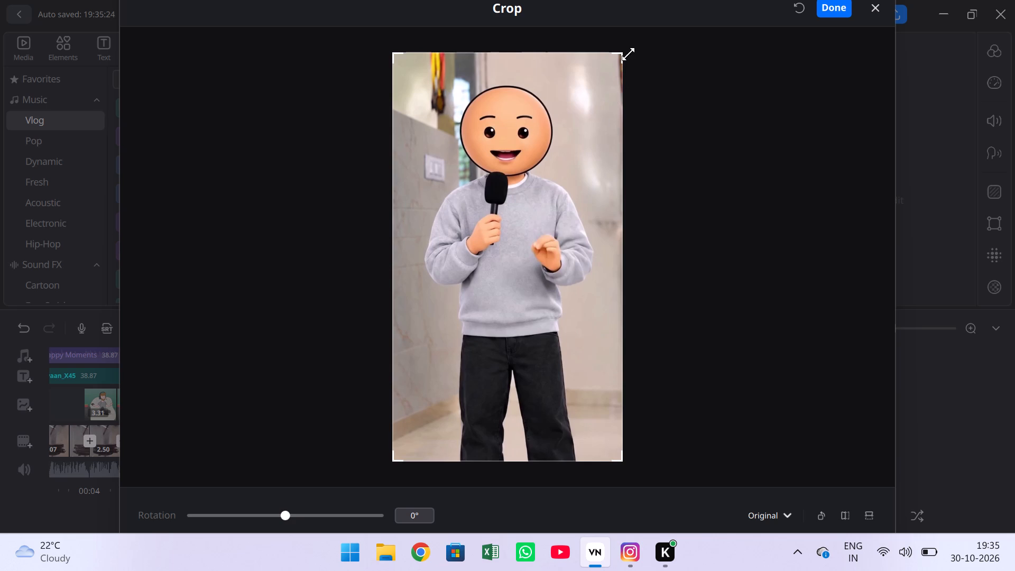
{"action": "left_click_drag", "start_coordinate": [622, 54], "coordinate": [507, 342]}
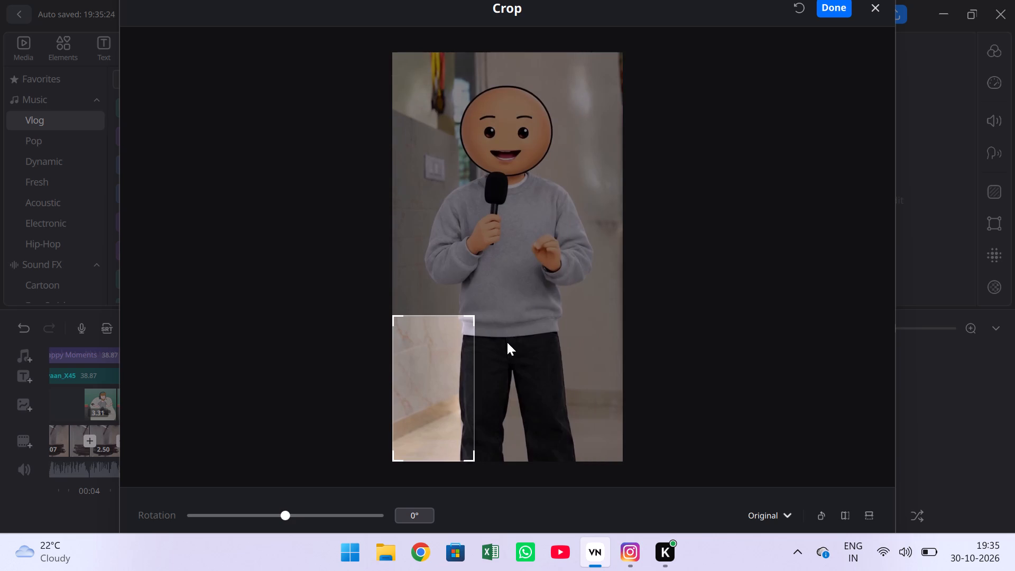
{"action": "left_click_drag", "start_coordinate": [507, 342], "coordinate": [450, 466]}
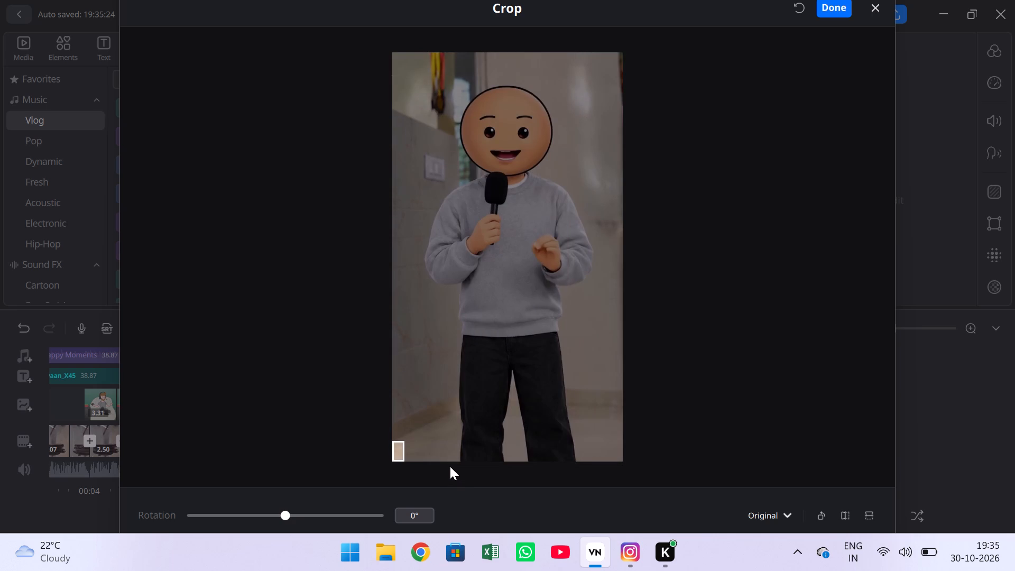
{"action": "left_click_drag", "start_coordinate": [450, 466], "coordinate": [450, 466]}
{"action": "left_click", "coordinate": [834, 10]}
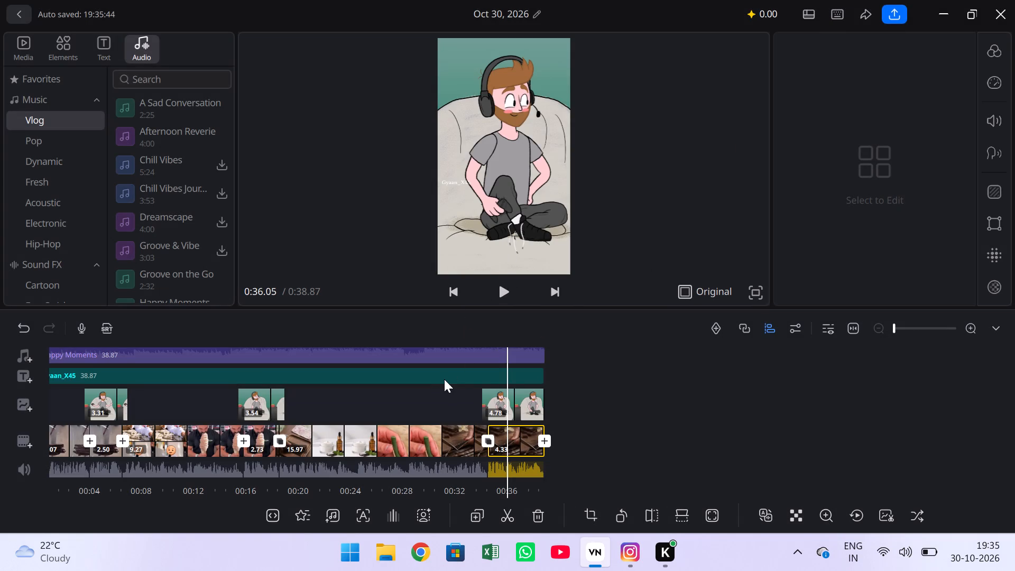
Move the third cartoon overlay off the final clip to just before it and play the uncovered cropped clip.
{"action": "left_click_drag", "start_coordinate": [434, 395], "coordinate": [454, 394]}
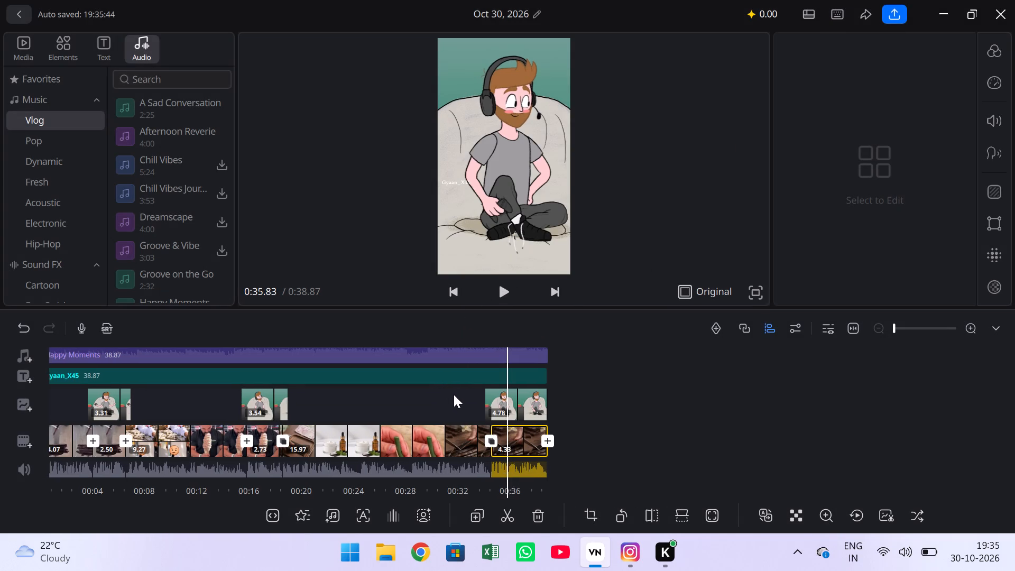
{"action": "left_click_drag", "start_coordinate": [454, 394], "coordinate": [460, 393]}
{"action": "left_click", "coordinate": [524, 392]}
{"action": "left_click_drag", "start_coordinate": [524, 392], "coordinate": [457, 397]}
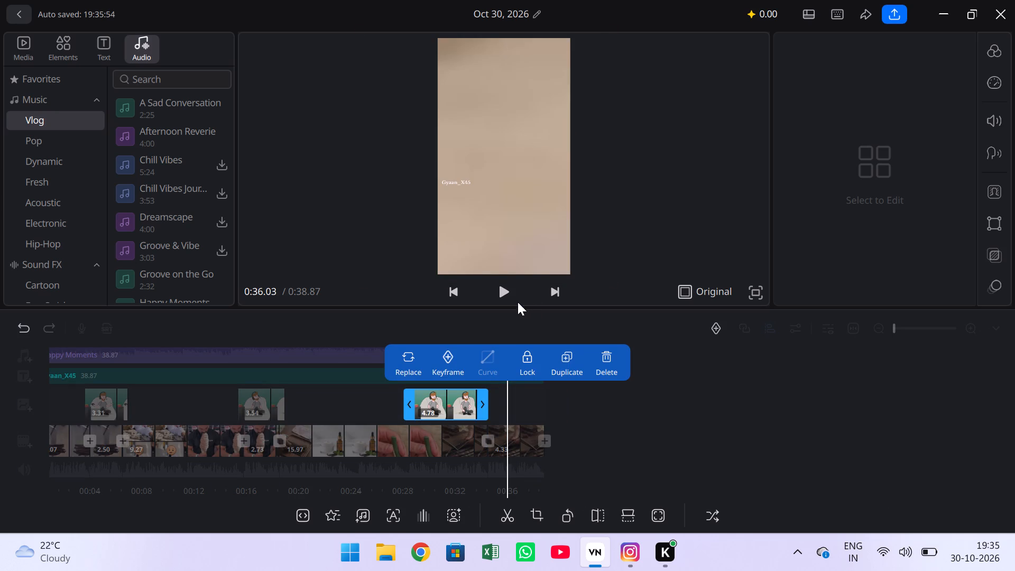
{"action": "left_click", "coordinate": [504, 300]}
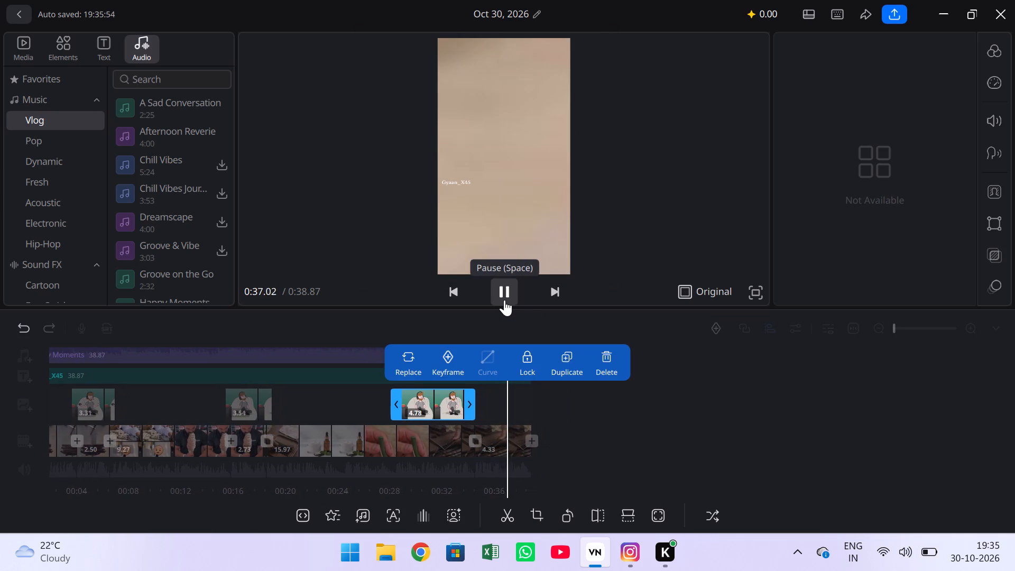
Move the third cartoon overlay back over the final clip at the end of the video.
{"action": "left_click_drag", "start_coordinate": [420, 403], "coordinate": [476, 402]}
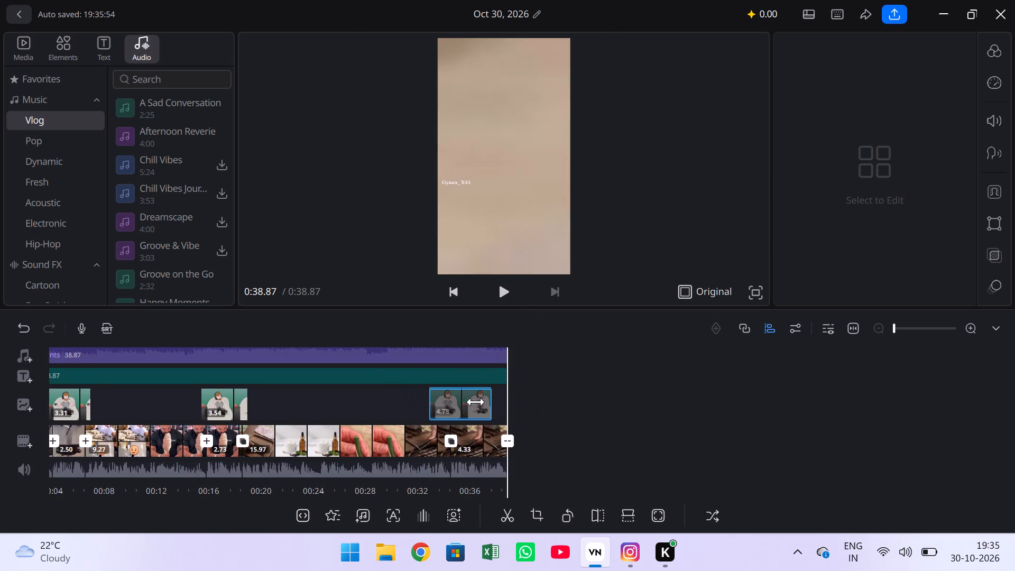
{"action": "left_click_drag", "start_coordinate": [476, 402], "coordinate": [487, 402]}
Trim the start of the third cartoon overlay to 4.33 seconds so it spans exactly the final clip.
{"action": "left_click", "coordinate": [441, 402]}
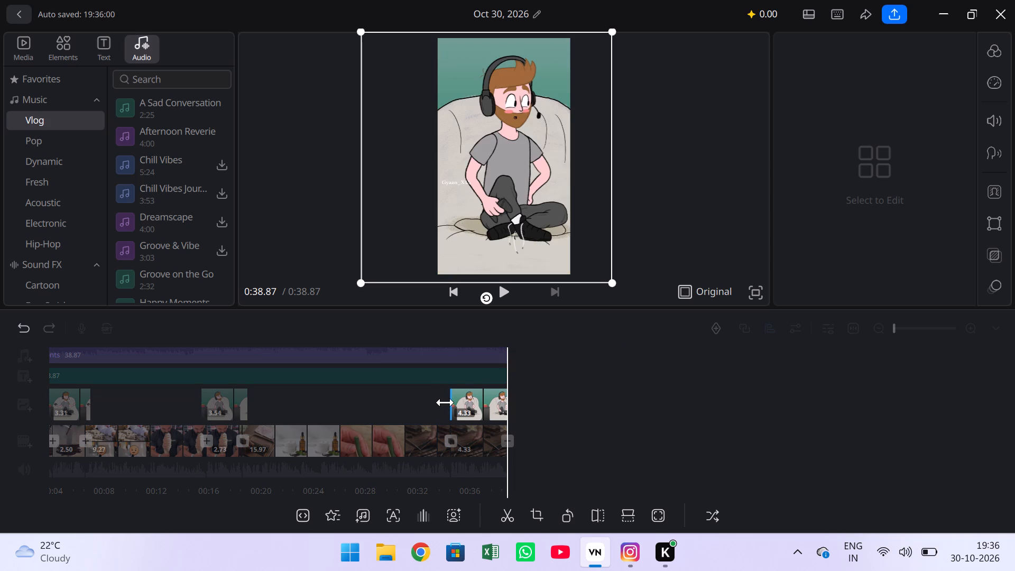
{"action": "left_click", "coordinate": [382, 409]}
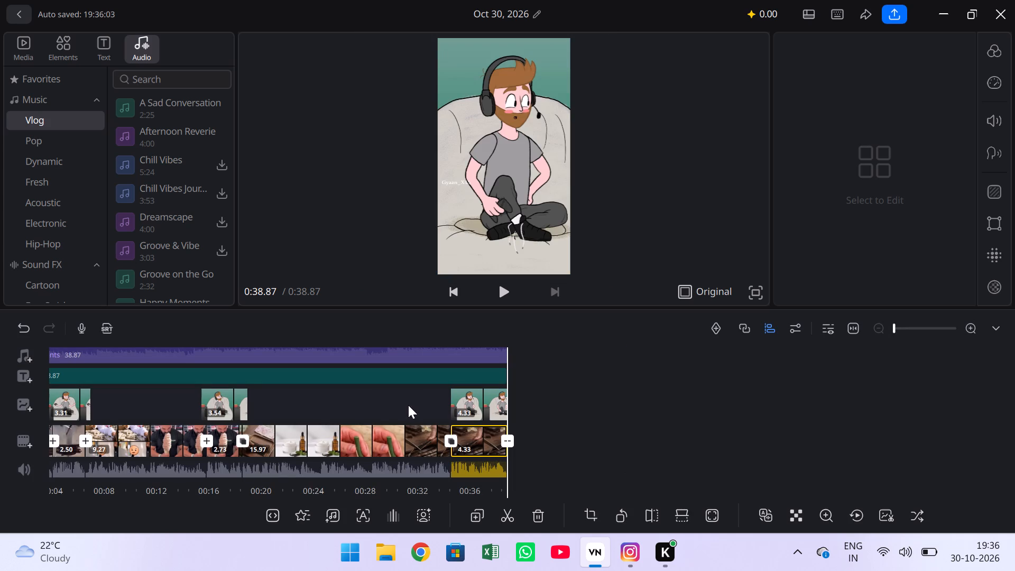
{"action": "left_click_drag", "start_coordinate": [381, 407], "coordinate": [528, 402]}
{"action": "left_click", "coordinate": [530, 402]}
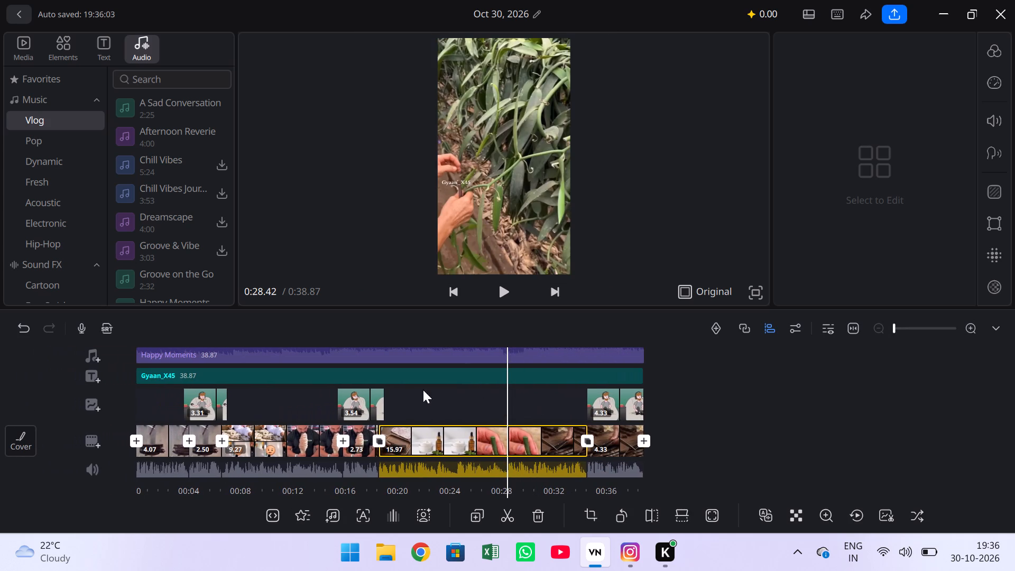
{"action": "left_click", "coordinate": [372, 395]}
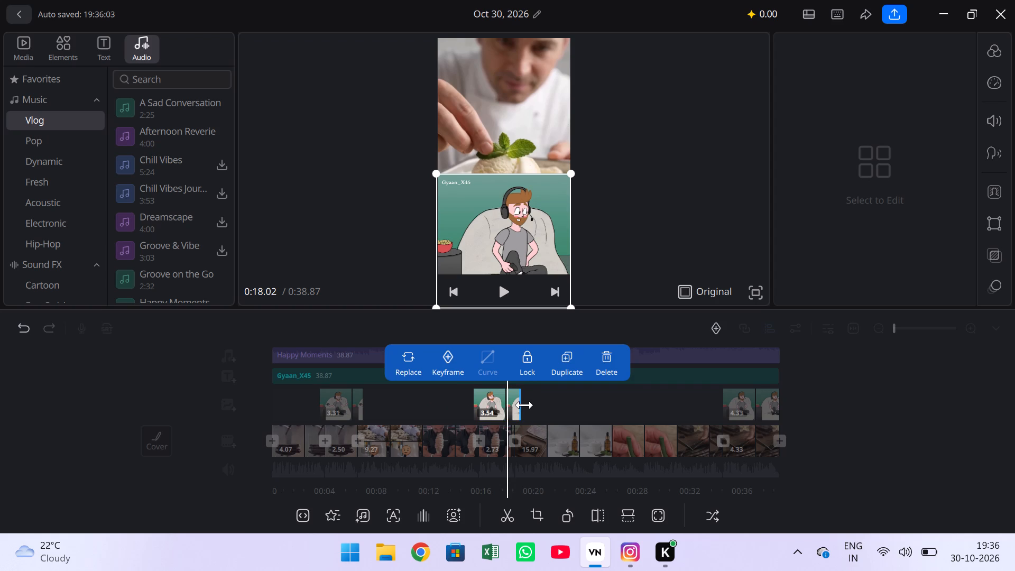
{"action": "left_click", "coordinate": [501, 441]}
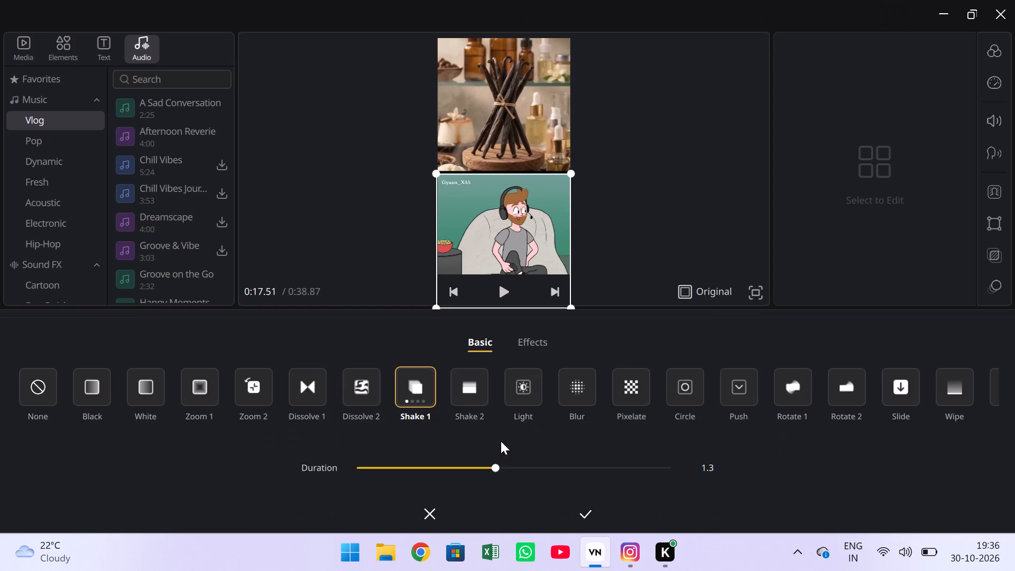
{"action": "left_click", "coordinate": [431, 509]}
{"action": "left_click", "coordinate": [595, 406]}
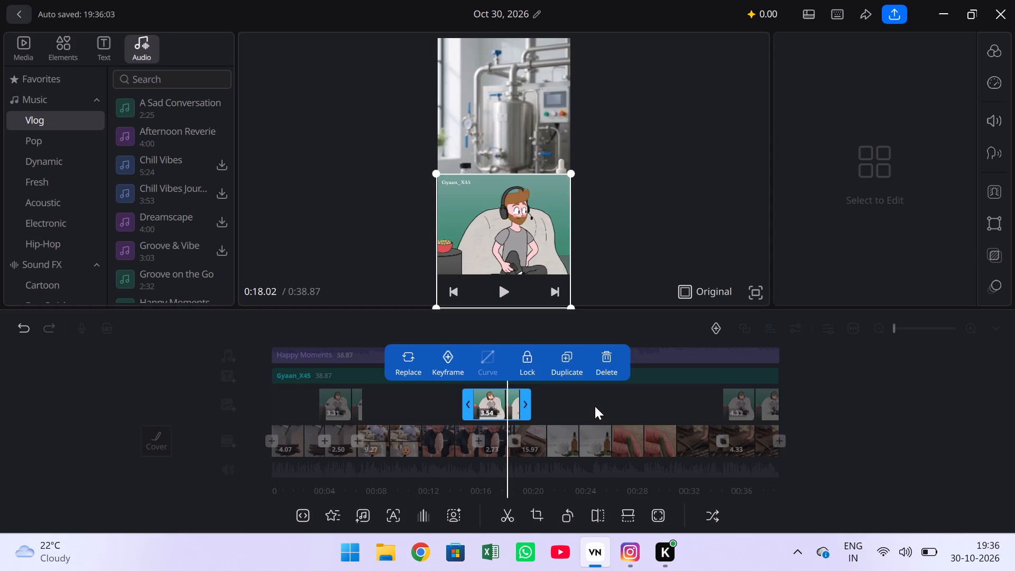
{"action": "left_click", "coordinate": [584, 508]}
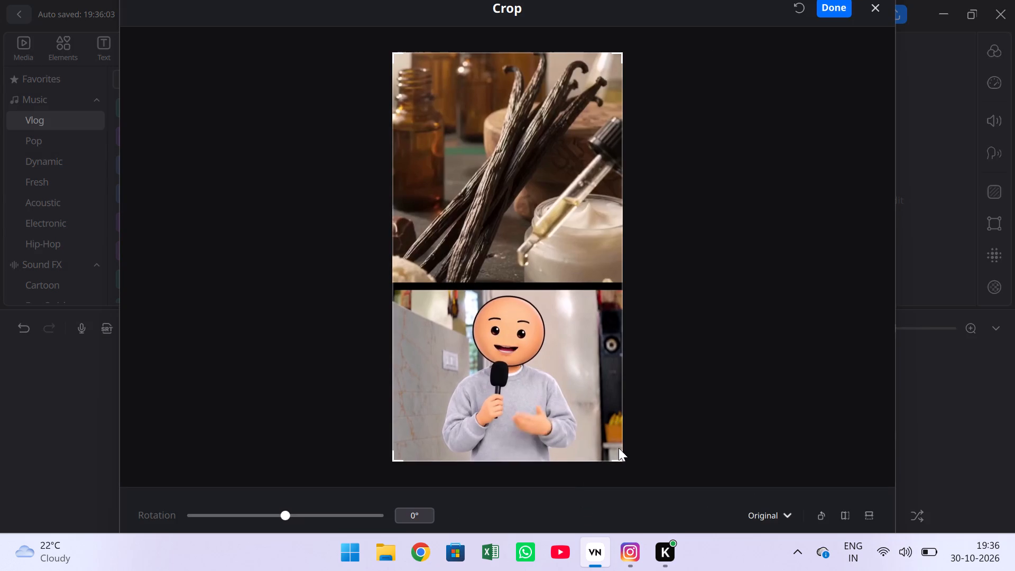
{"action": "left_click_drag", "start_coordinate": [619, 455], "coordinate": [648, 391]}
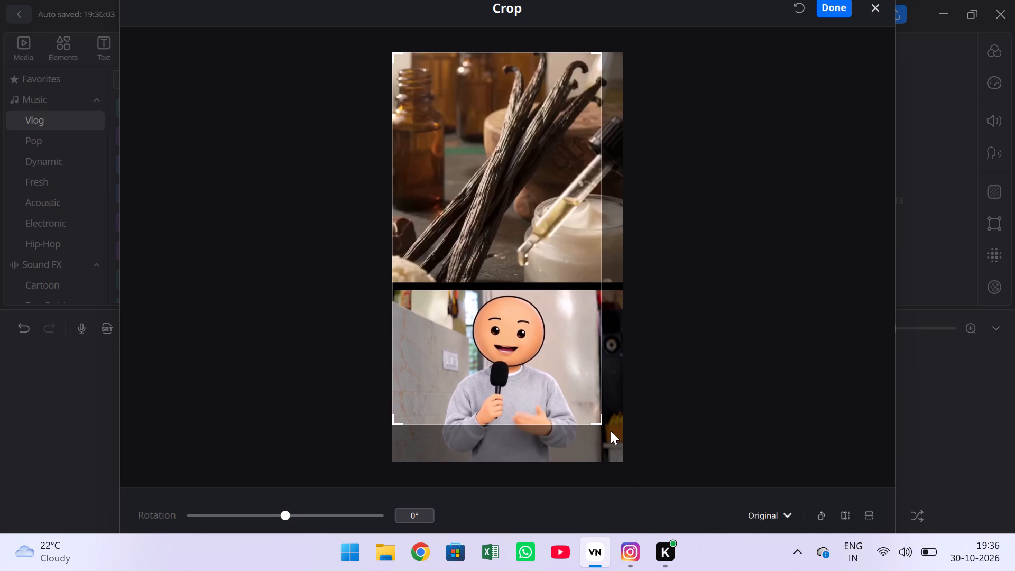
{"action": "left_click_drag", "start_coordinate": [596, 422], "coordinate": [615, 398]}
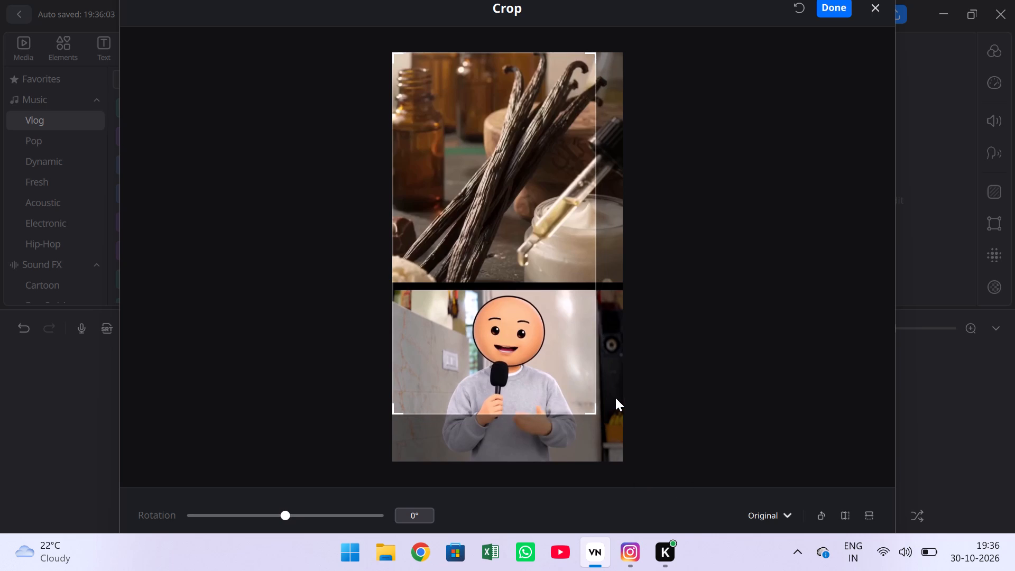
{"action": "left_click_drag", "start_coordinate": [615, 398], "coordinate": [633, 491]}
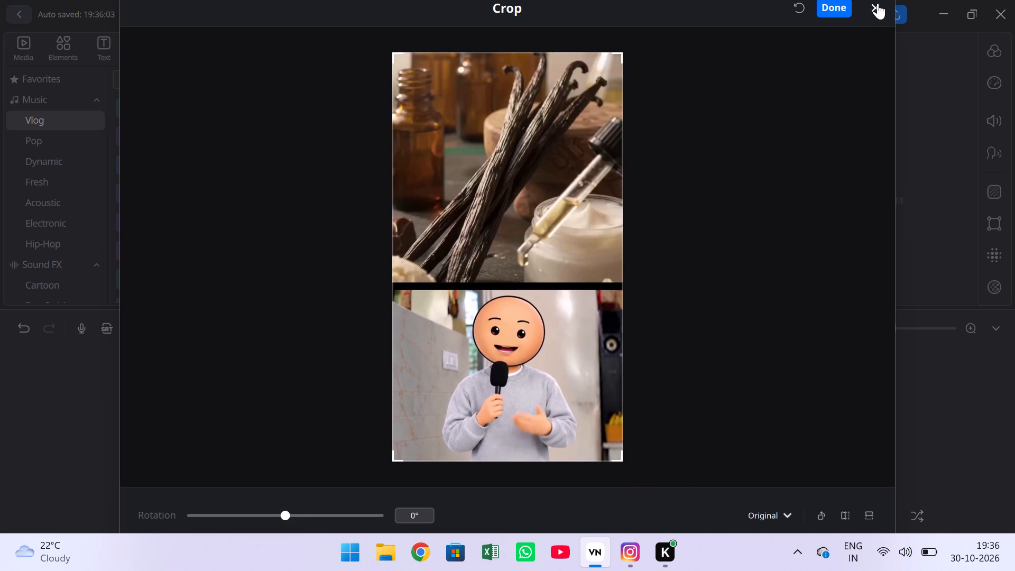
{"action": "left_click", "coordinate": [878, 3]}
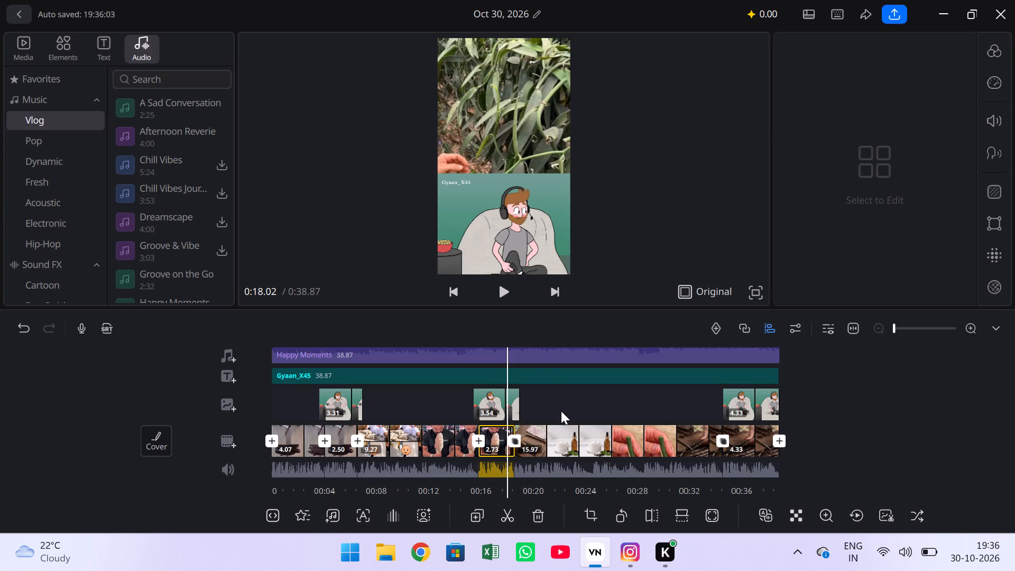
Add a Dissolve 1 transition with a duration of 0.8 at the cut between the 9.27-second and 2.73-second clips.
{"action": "left_click", "coordinate": [481, 446]}
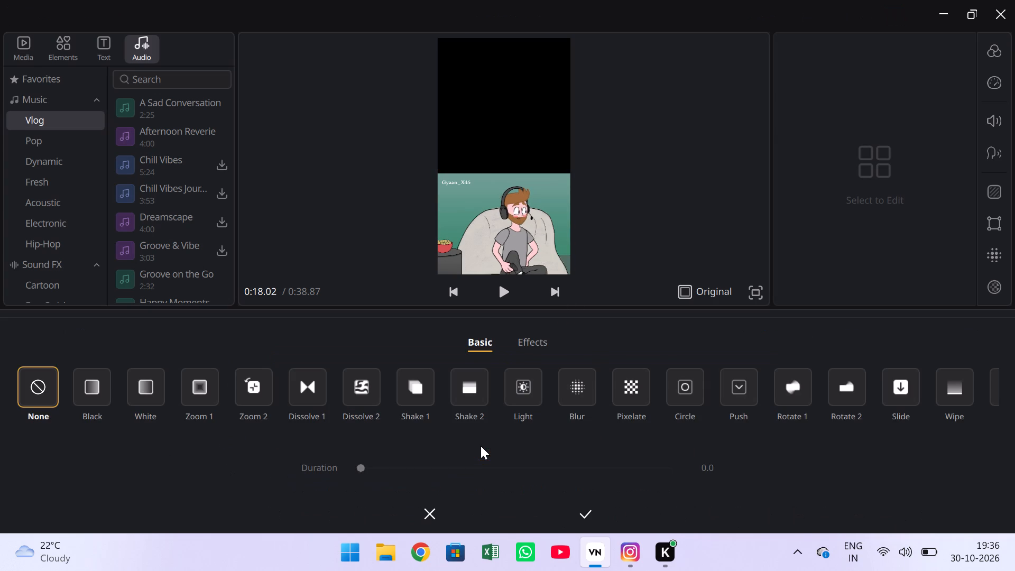
{"action": "left_click", "coordinate": [316, 391]}
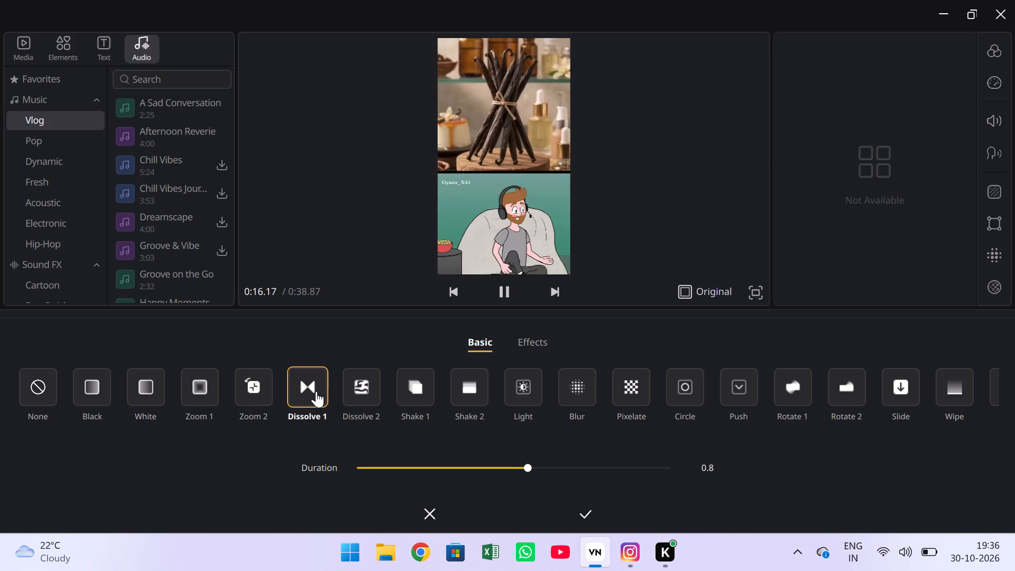
{"action": "left_click", "coordinate": [583, 505]}
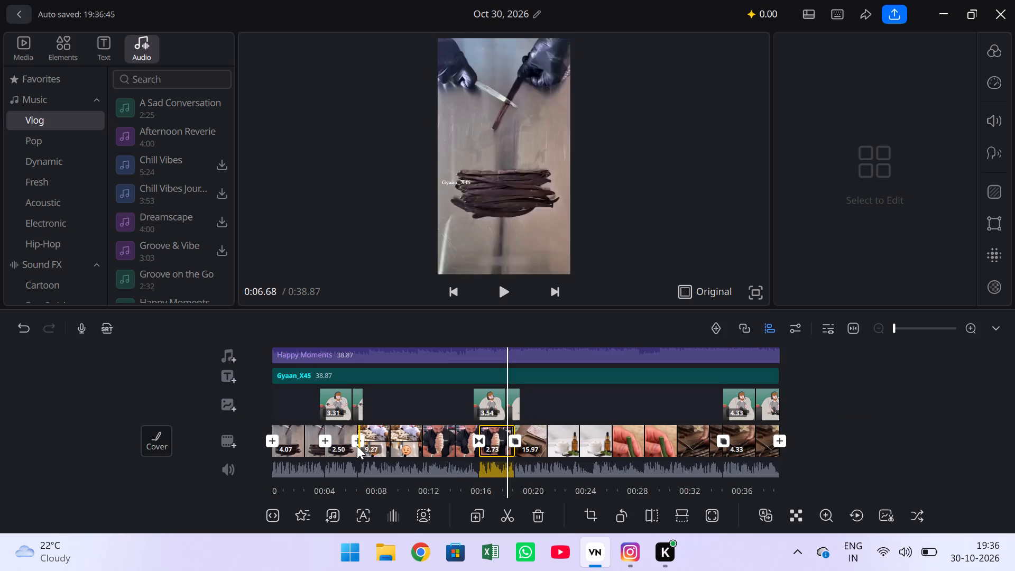
Add a Shake 2 transition with a duration of 1.2 at the cut between the 2.50-second and 9.27-second clips.
{"action": "left_click", "coordinate": [360, 445]}
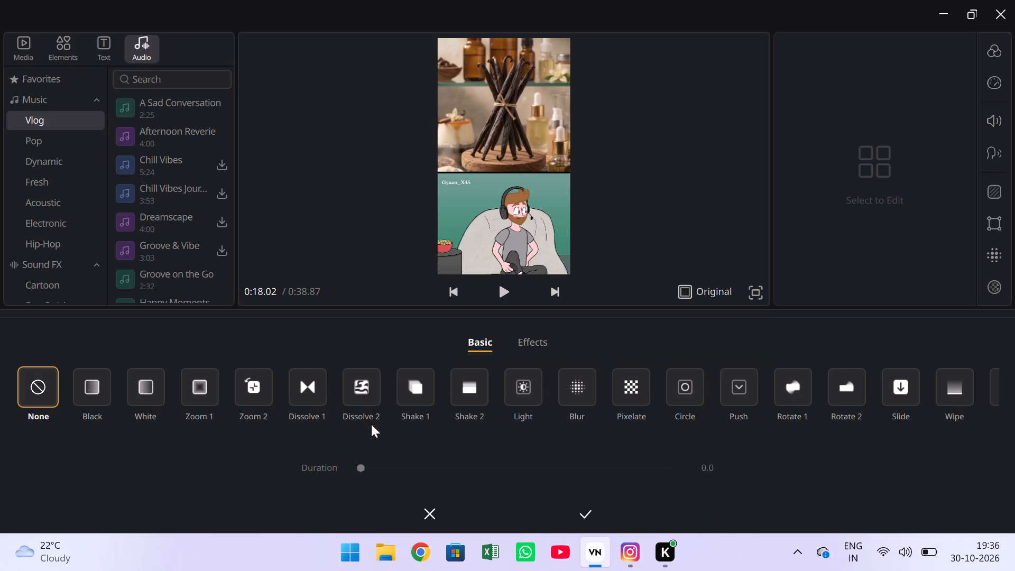
{"action": "left_click", "coordinate": [457, 391]}
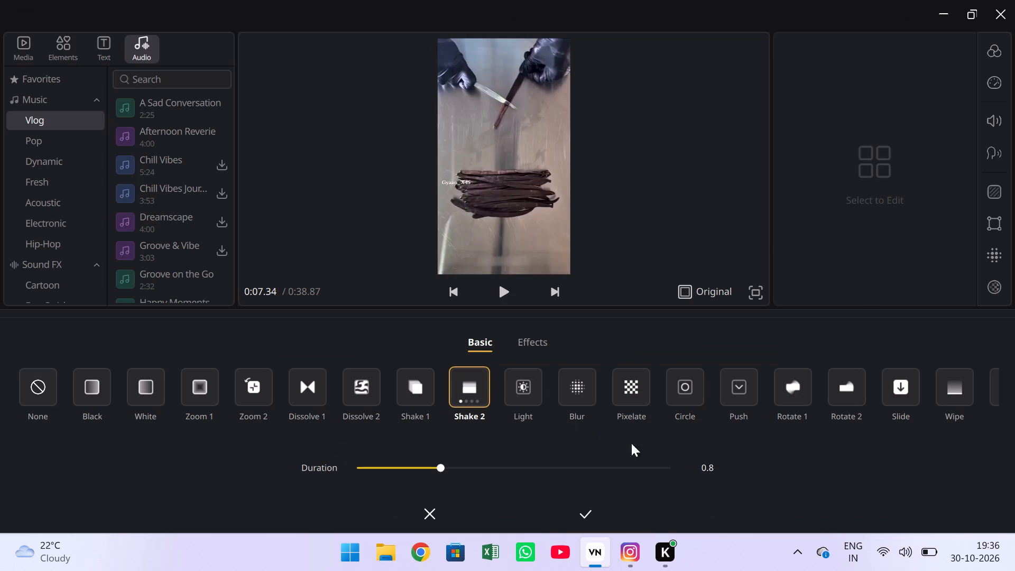
{"action": "left_click", "coordinate": [494, 463]}
{"action": "left_click", "coordinate": [584, 510]}
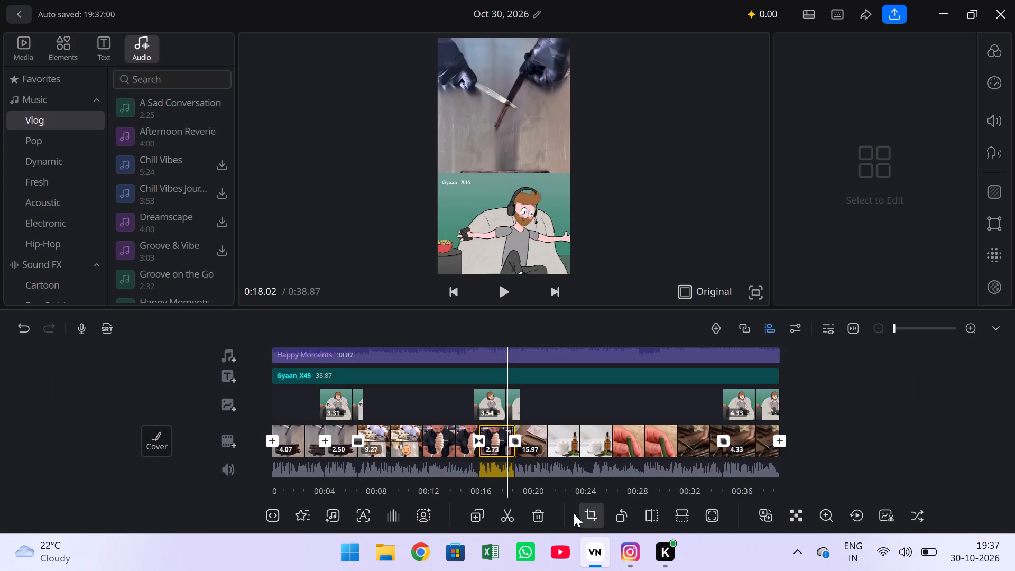
Add a Rotate 2 transition with a duration of 1.2 at the cut between the 4.07-second and 2.50-second clips.
{"action": "left_click", "coordinate": [328, 445]}
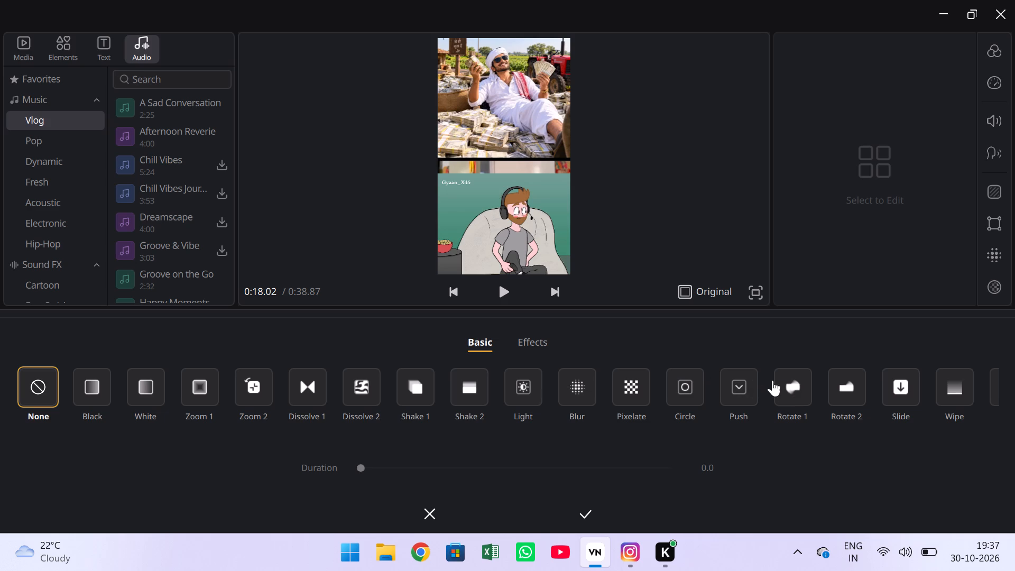
{"action": "left_click", "coordinate": [844, 390]}
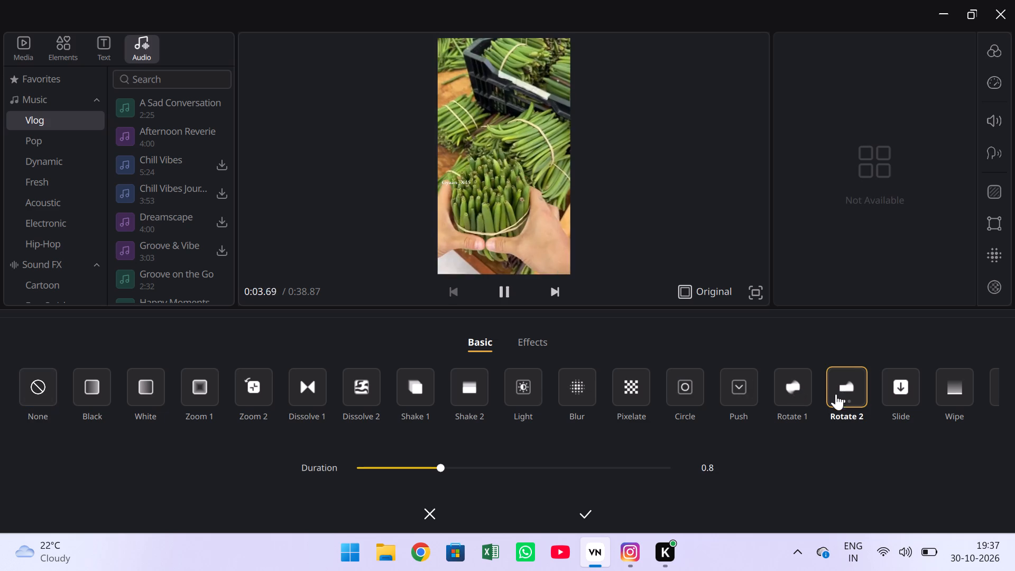
{"action": "left_click", "coordinate": [498, 466]}
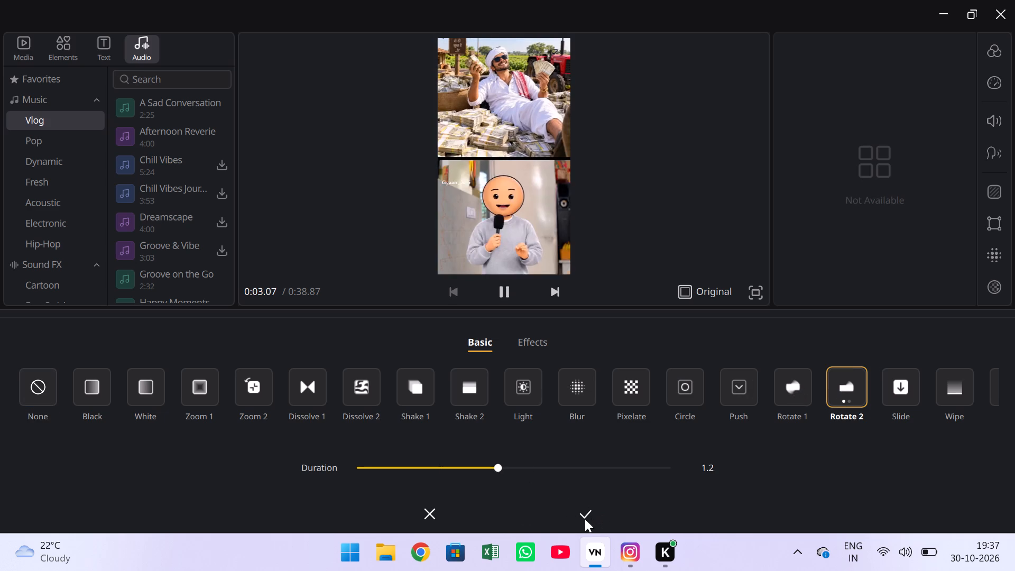
{"action": "left_click", "coordinate": [584, 519]}
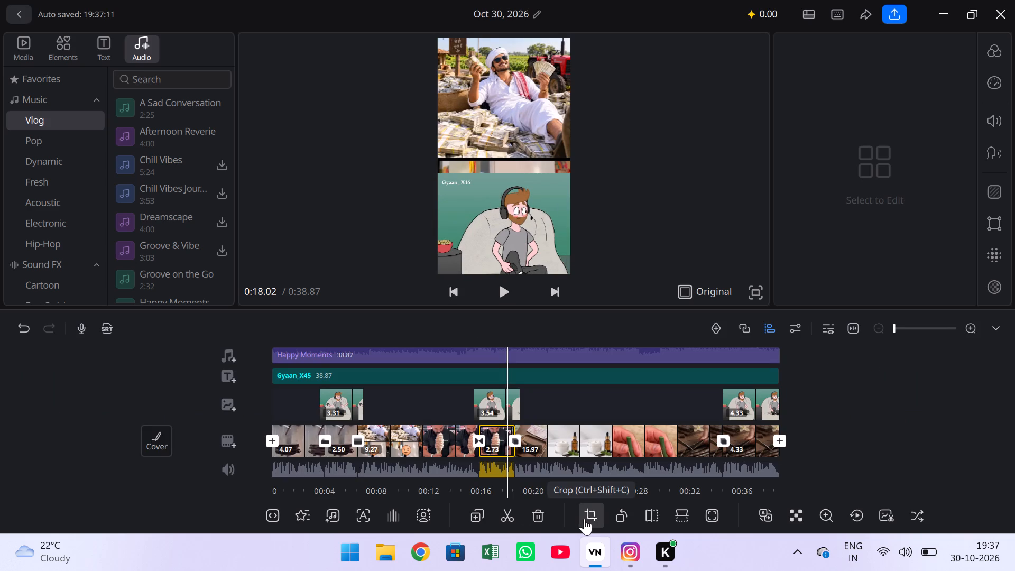
Look through the whole timeline to check the cartoon overlays and the transitions between the clips.
{"action": "scroll", "coordinate": [363, 400], "scroll_direction": "right", "scroll_amount": 3}
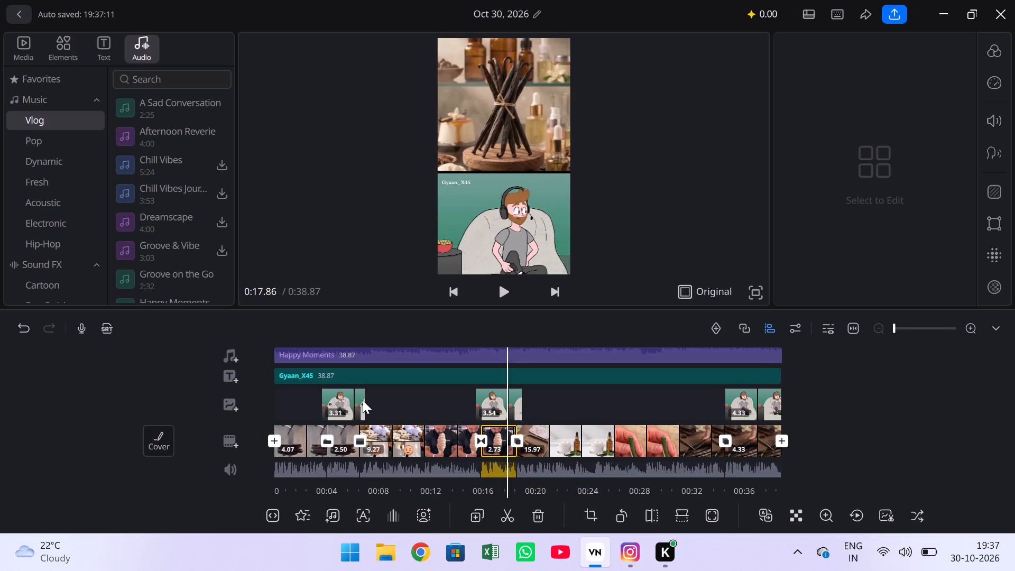
{"action": "scroll", "coordinate": [363, 400], "scroll_direction": "right", "scroll_amount": 8}
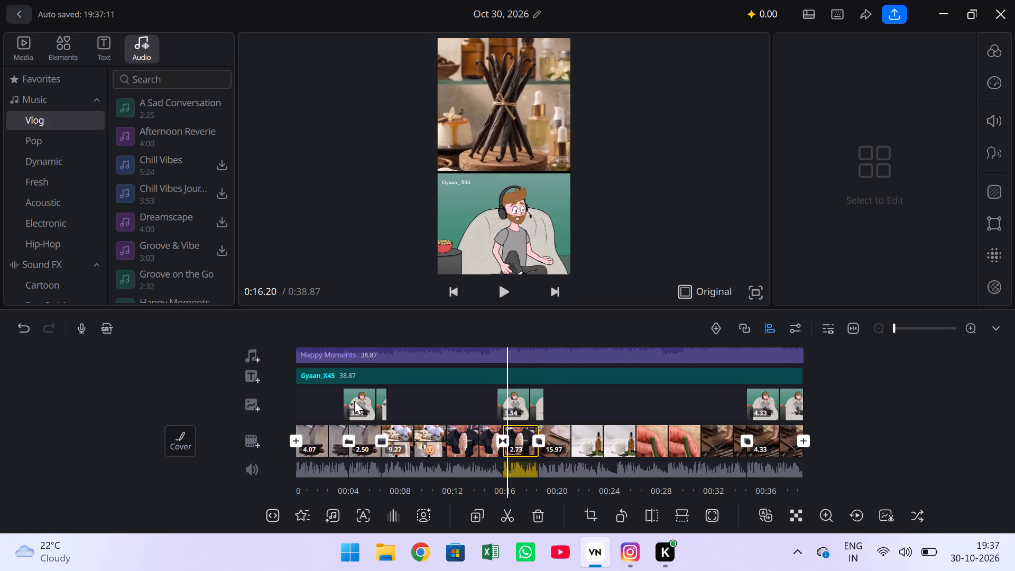
{"action": "left_click_drag", "start_coordinate": [309, 404], "coordinate": [629, 393]}
{"action": "left_click_drag", "start_coordinate": [546, 392], "coordinate": [709, 383]}
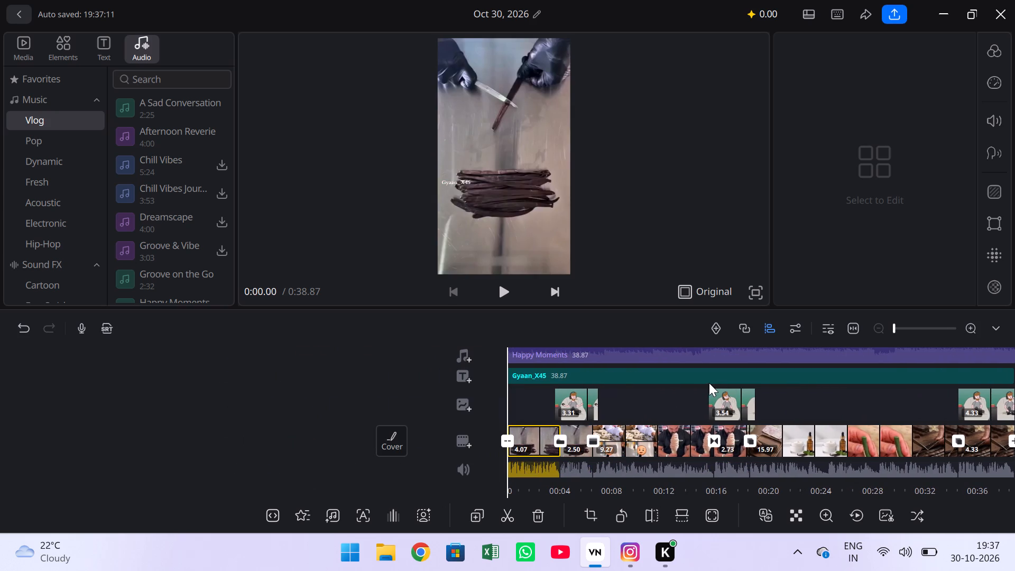
{"action": "left_click_drag", "start_coordinate": [709, 383], "coordinate": [709, 383]}
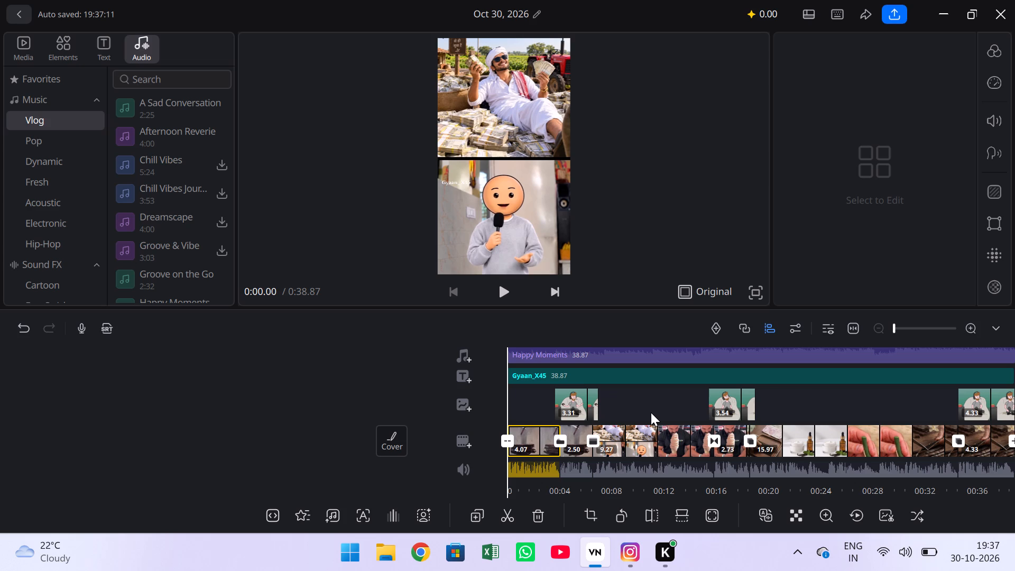
{"action": "left_click_drag", "start_coordinate": [651, 412], "coordinate": [573, 413]}
{"action": "left_click", "coordinate": [573, 413]}
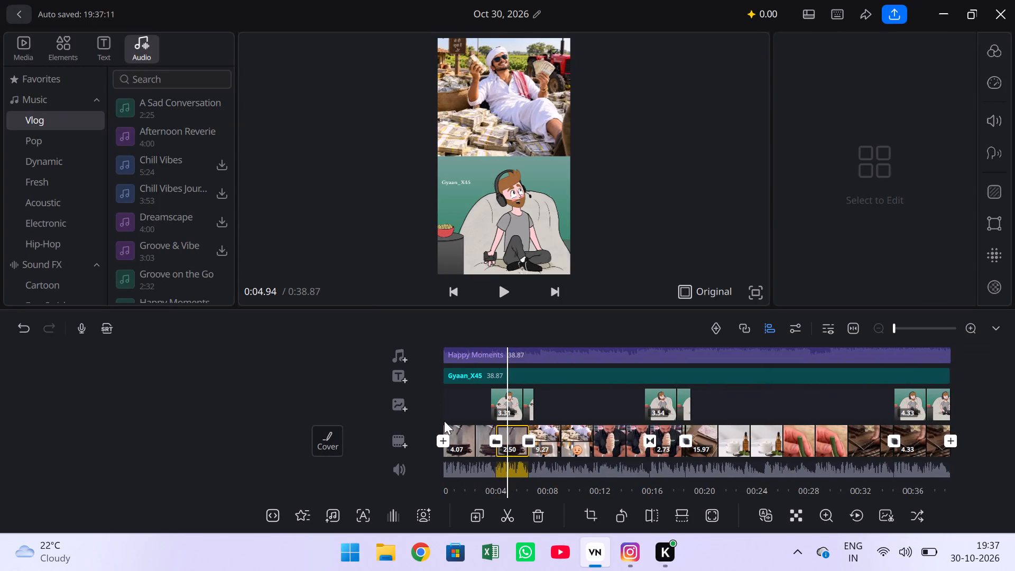
{"action": "left_click_drag", "start_coordinate": [718, 393], "coordinate": [374, 394]}
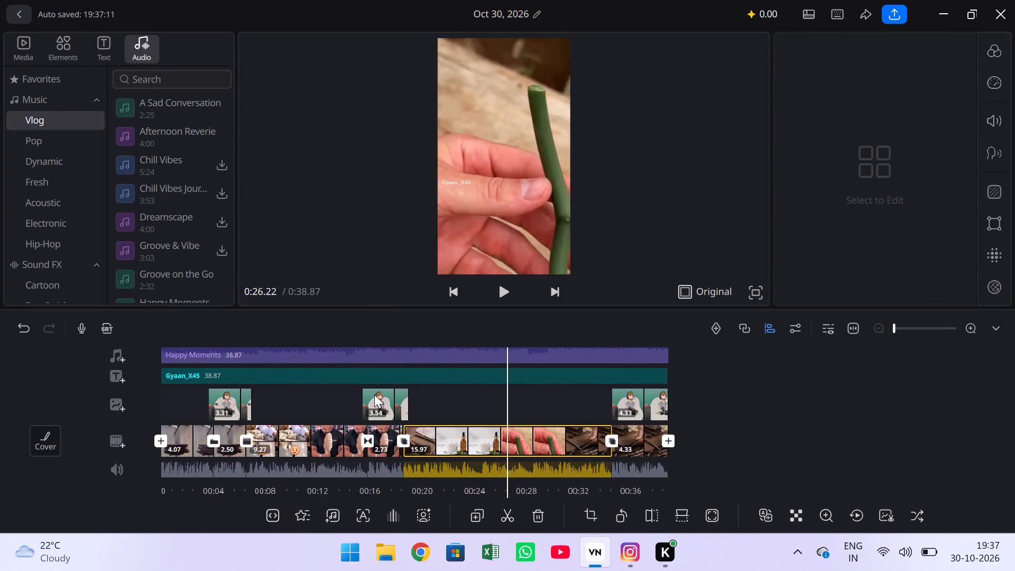
{"action": "left_click_drag", "start_coordinate": [374, 394], "coordinate": [346, 394]}
Check the volume settings of the third cartoon overlay and look over the end of the timeline.
{"action": "left_click", "coordinate": [583, 402]}
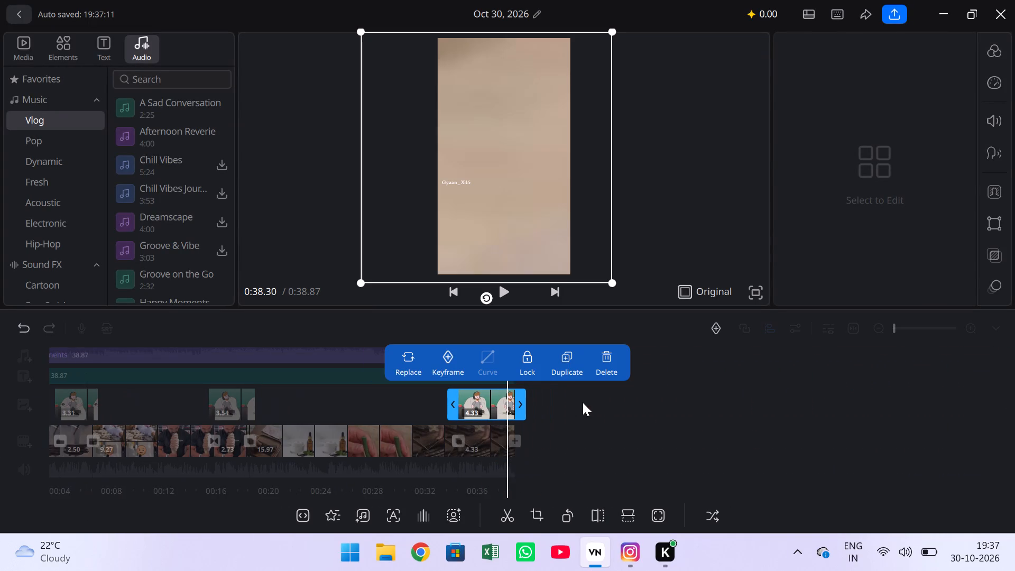
{"action": "left_click", "coordinate": [996, 122]}
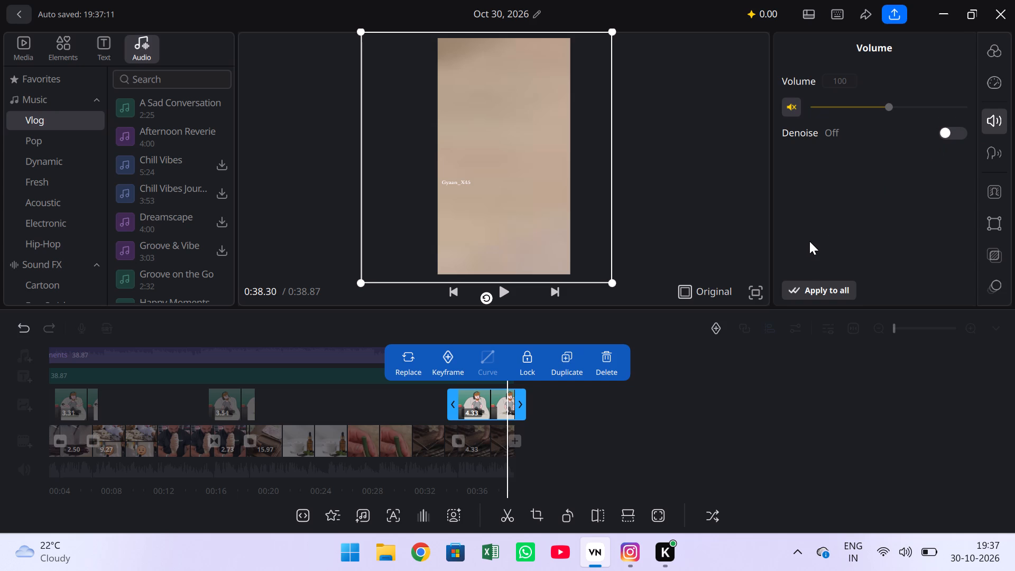
{"action": "left_click", "coordinate": [371, 410]}
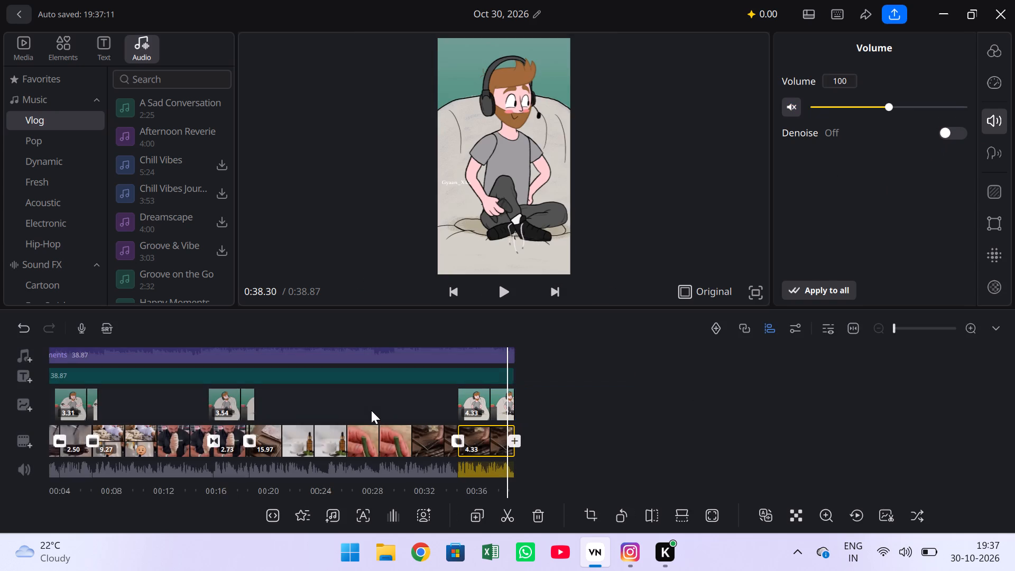
{"action": "left_click_drag", "start_coordinate": [411, 413], "coordinate": [376, 413]}
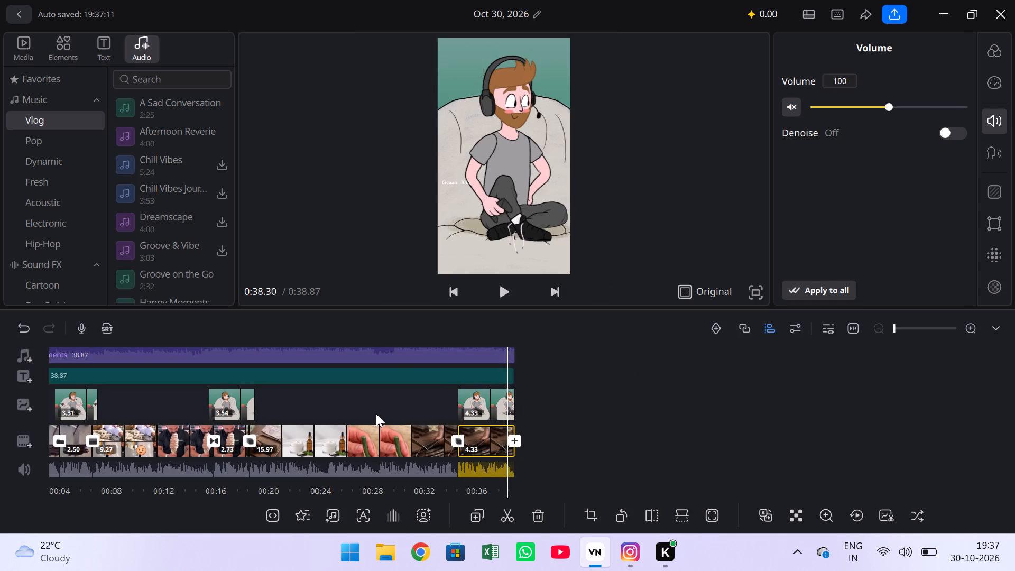
{"action": "left_click_drag", "start_coordinate": [376, 413], "coordinate": [419, 408]}
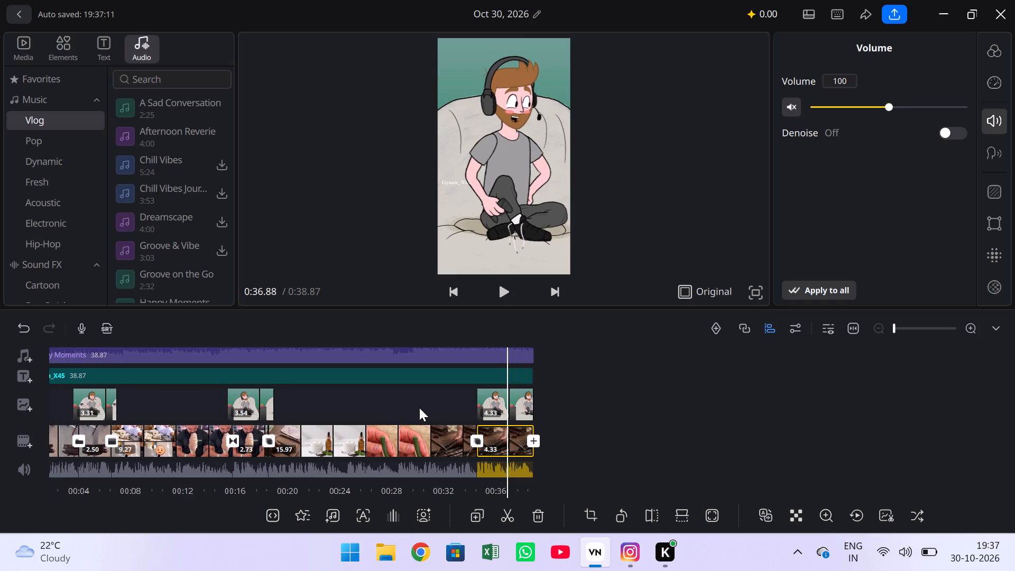
{"action": "left_click_drag", "start_coordinate": [419, 408], "coordinate": [333, 411]}
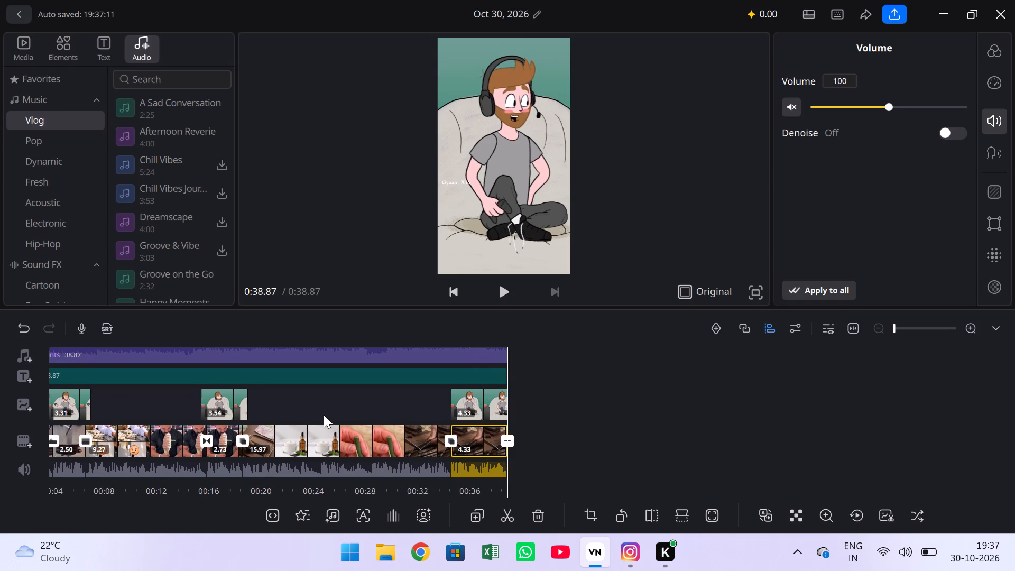
Export the vanilla reel to the Videos\VN folder with manual quality set to 2.7K resolution and 50 fps.
{"action": "left_click_drag", "start_coordinate": [324, 415], "coordinate": [519, 410]}
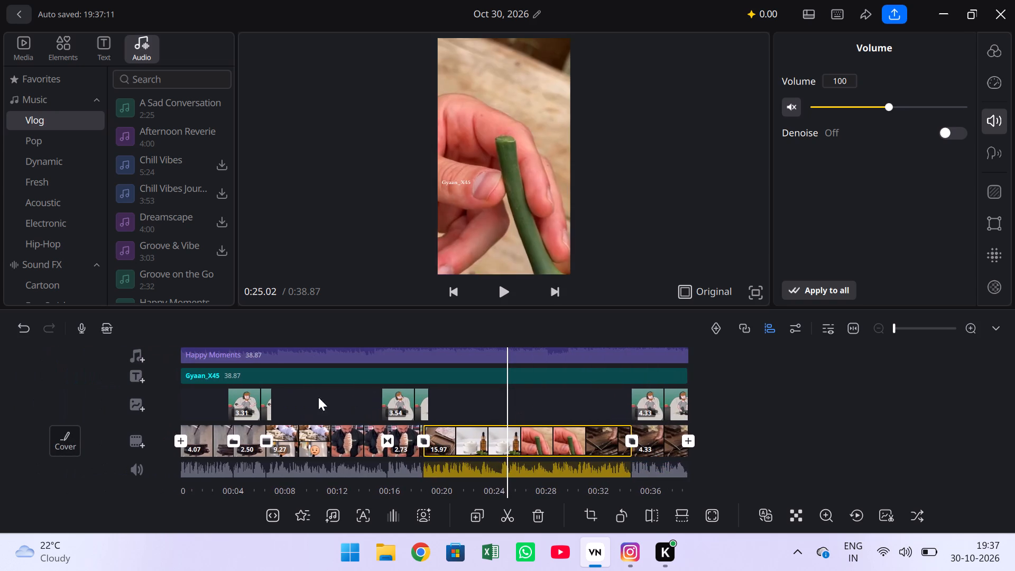
{"action": "left_click_drag", "start_coordinate": [318, 397], "coordinate": [563, 380]}
{"action": "left_click_drag", "start_coordinate": [398, 390], "coordinate": [573, 384]}
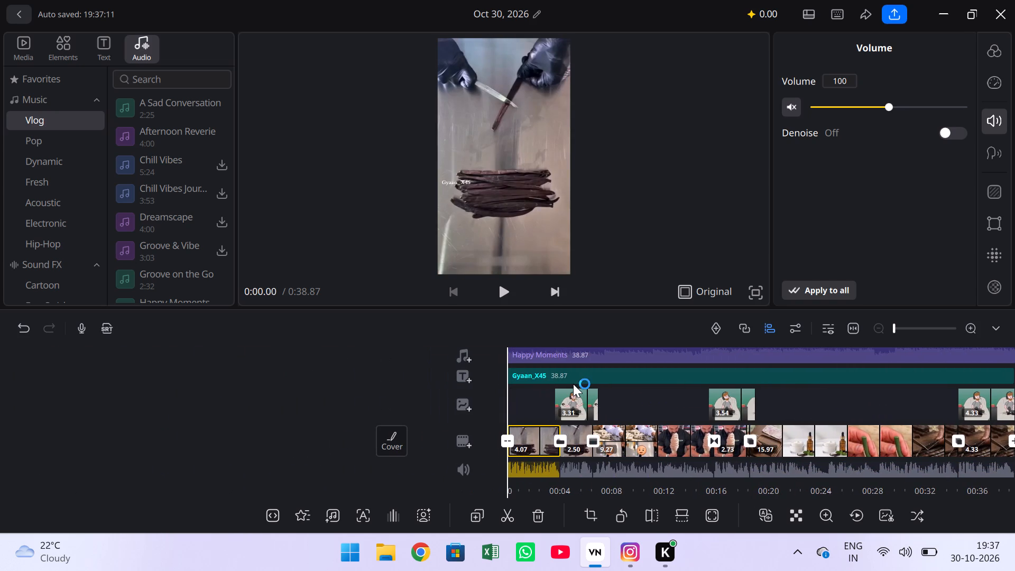
{"action": "left_click_drag", "start_coordinate": [573, 384], "coordinate": [574, 384]}
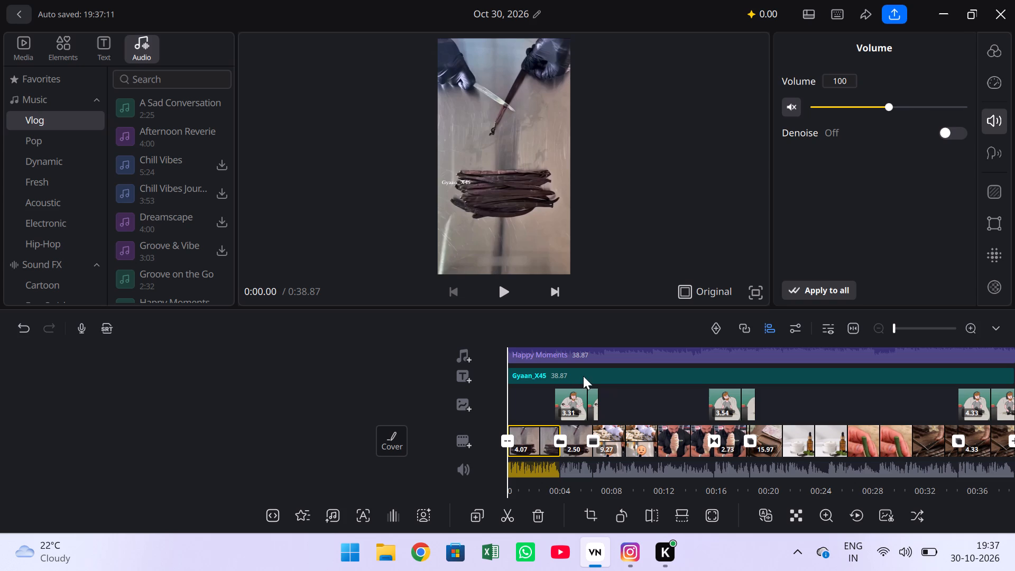
{"action": "left_click", "coordinate": [889, 11]}
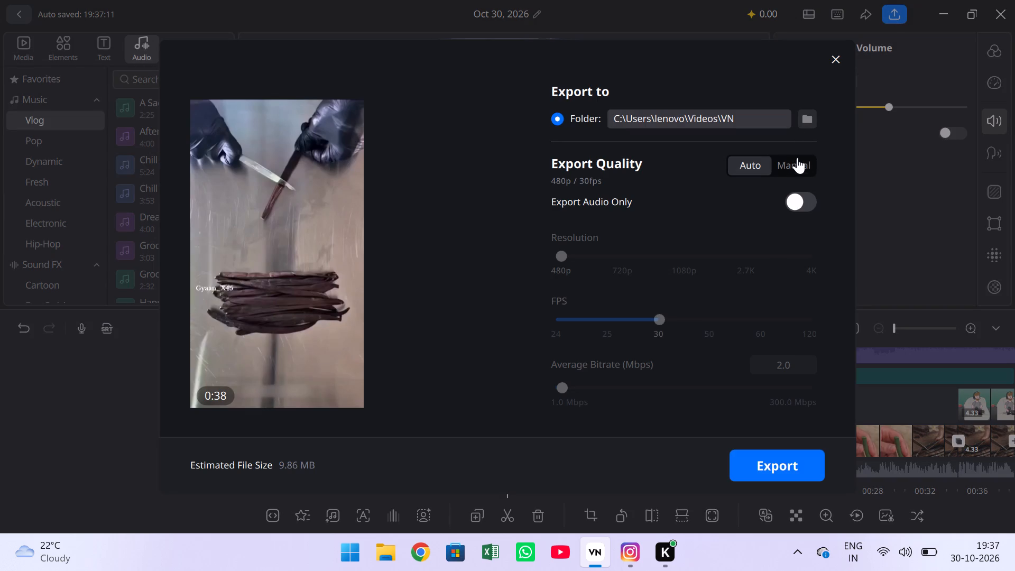
{"action": "left_click", "coordinate": [796, 162]}
{"action": "left_click", "coordinate": [745, 252]}
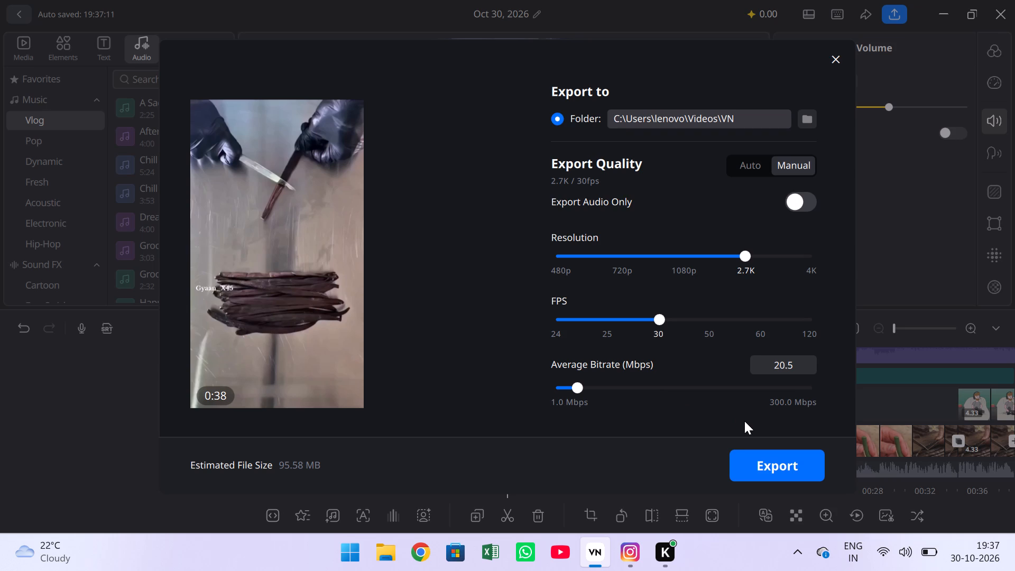
{"action": "left_click", "coordinate": [712, 323]}
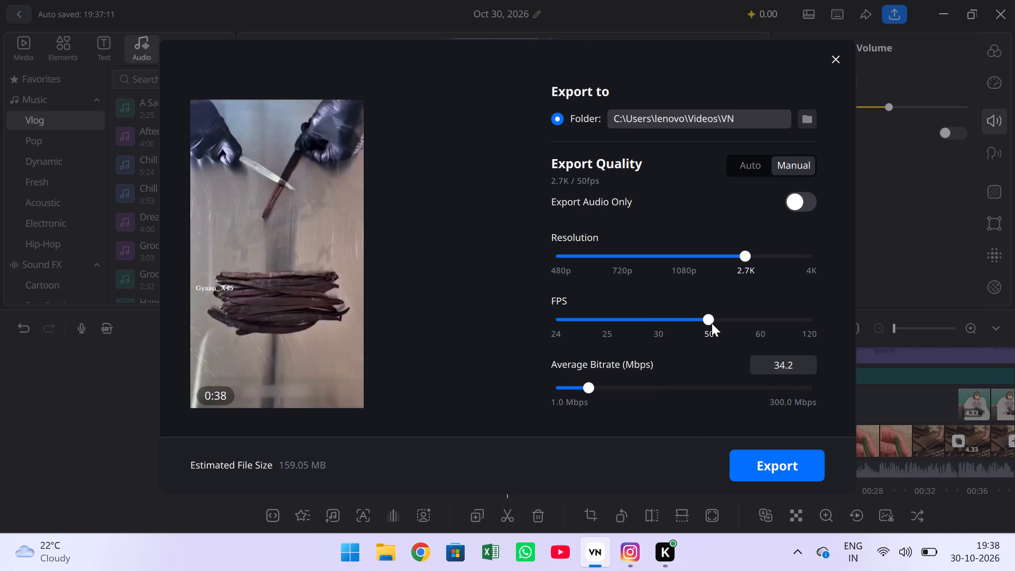
{"action": "left_click", "coordinate": [756, 455]}
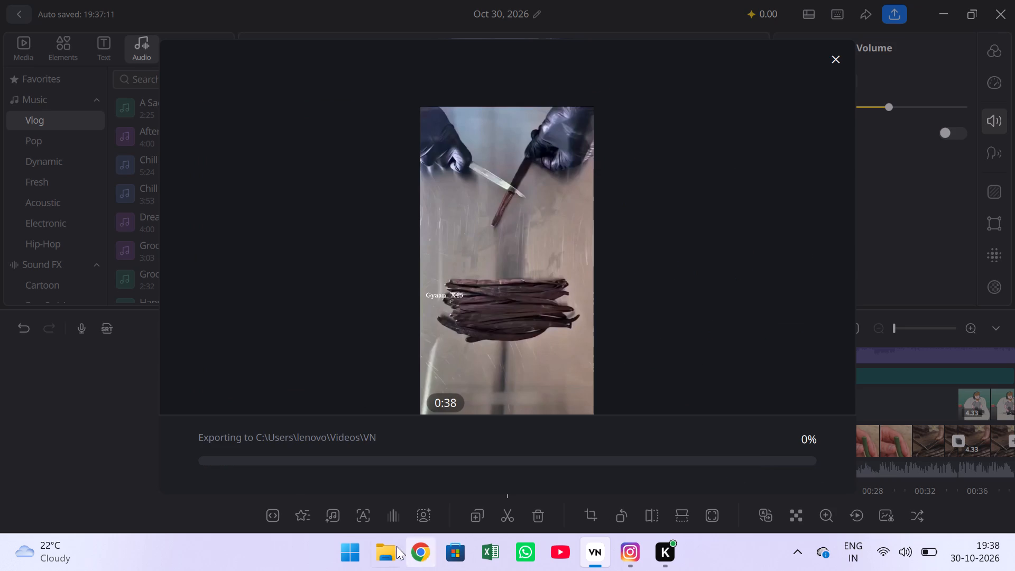
{"action": "left_click", "coordinate": [382, 544]}
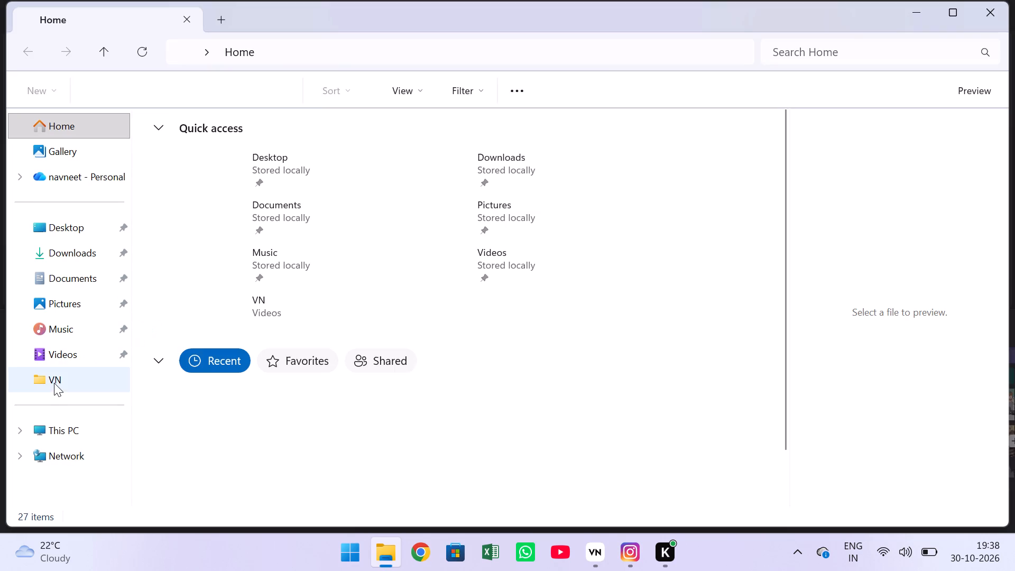
{"action": "left_click", "coordinate": [54, 381]}
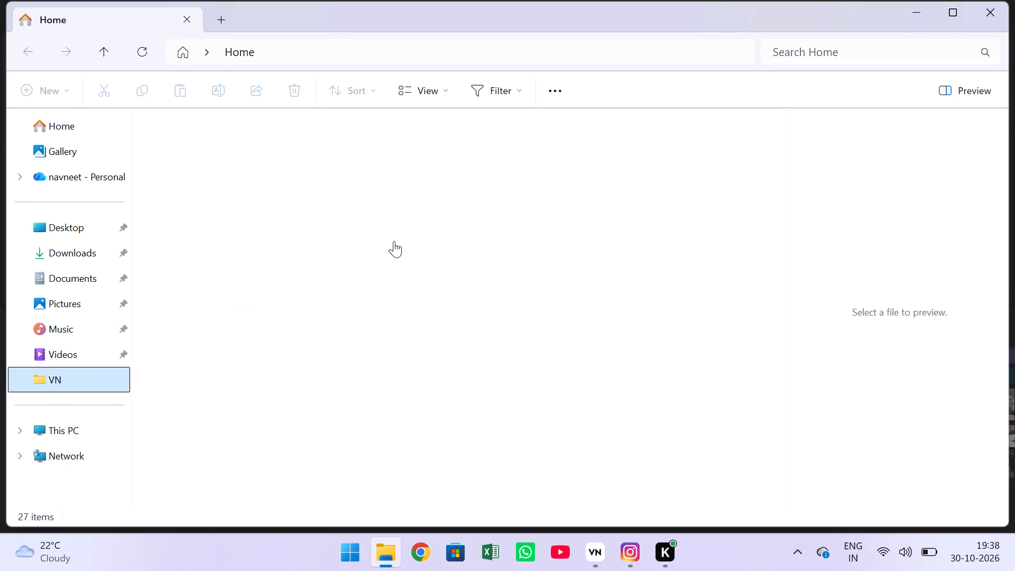
{"action": "left_click", "coordinate": [371, 377]}
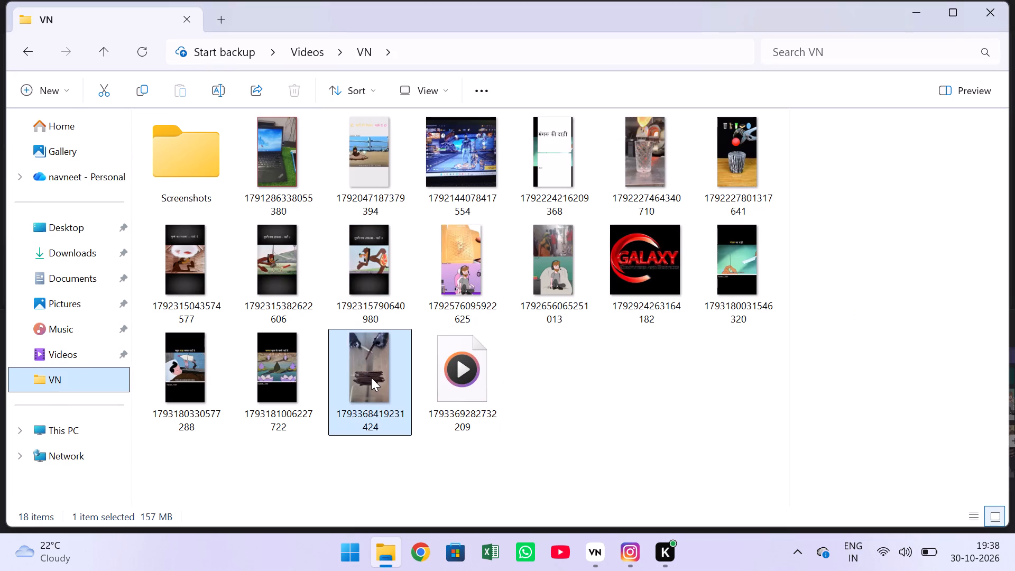
{"action": "key", "text": "shift+Delete"}
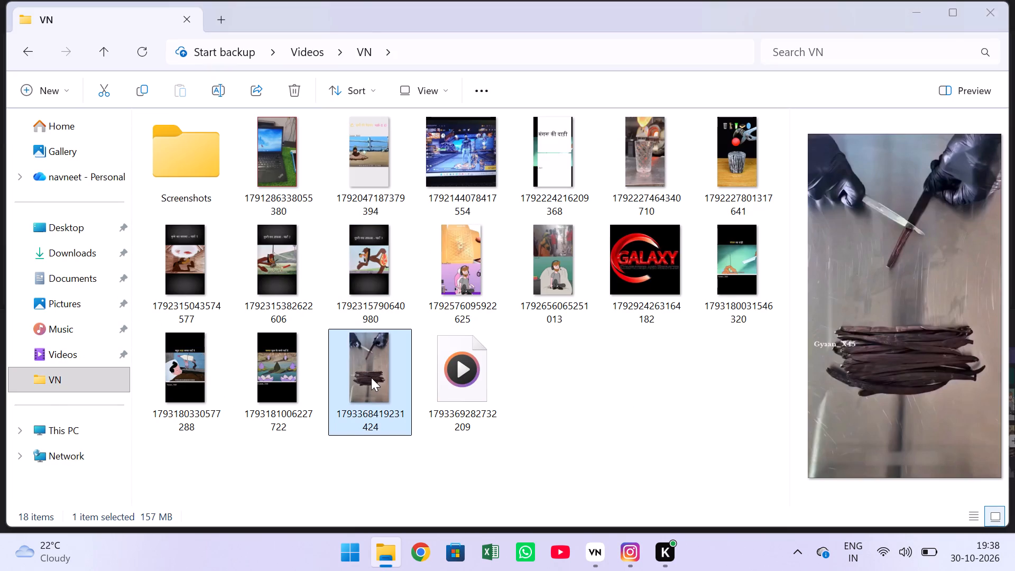
{"action": "left_click", "coordinate": [570, 322]}
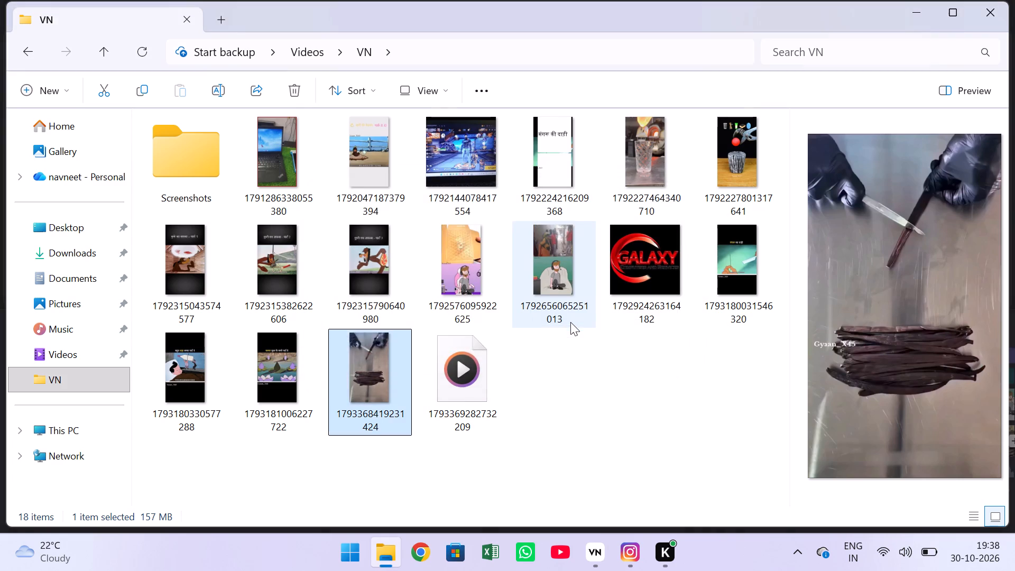
{"action": "left_click", "coordinate": [598, 552]}
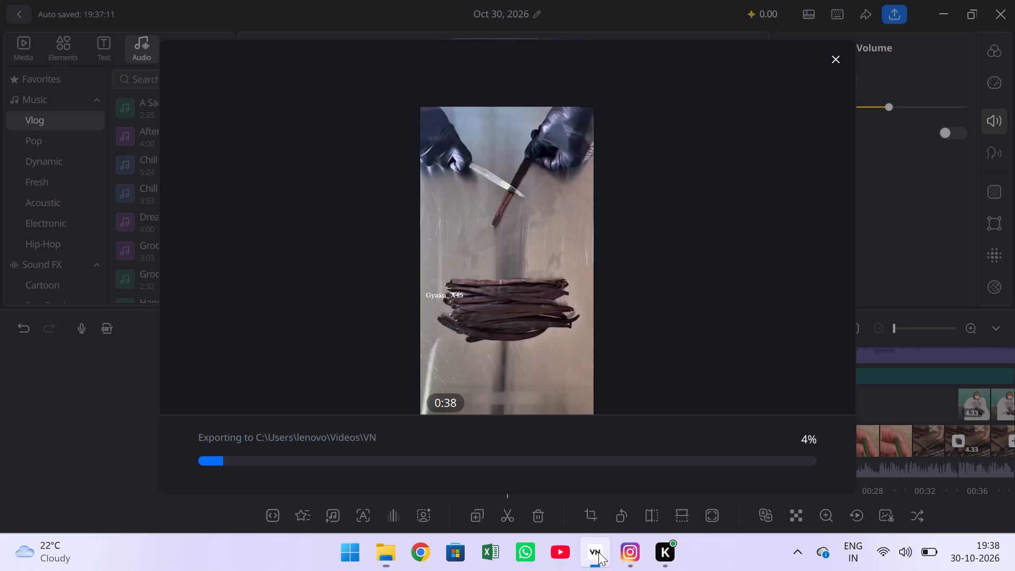
Switch to Instagram and copy the link of the reel "China's AI Robot Looks TOO HUMAN!", then return to the export.
{"action": "left_click", "coordinate": [636, 555]}
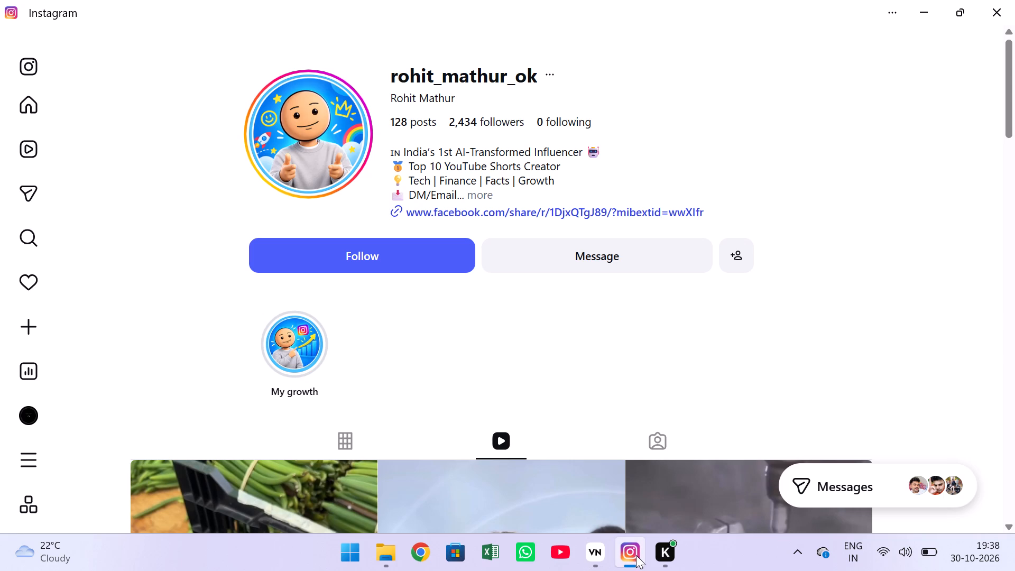
{"action": "scroll", "coordinate": [442, 391], "scroll_direction": "down", "scroll_amount": 9}
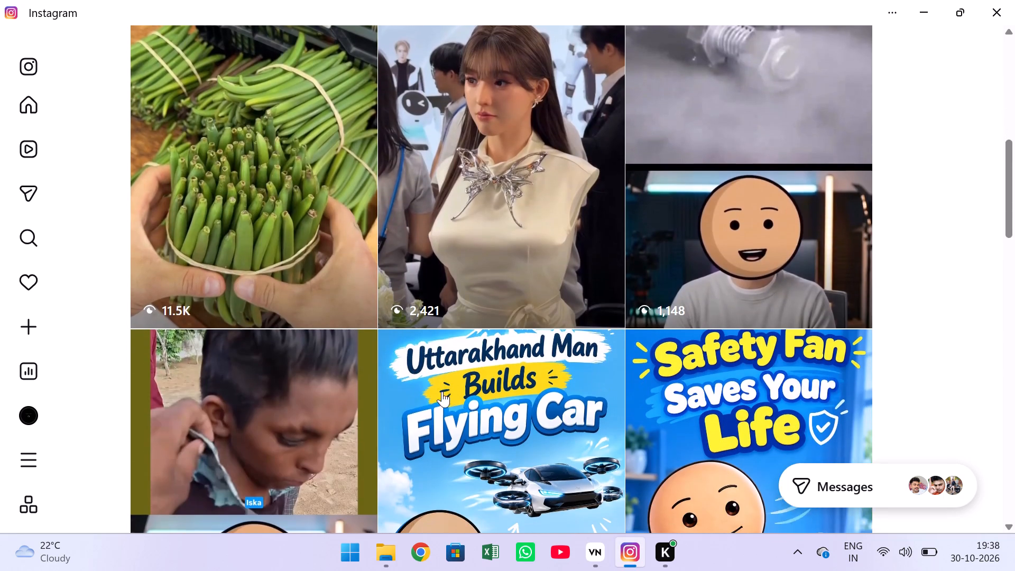
{"action": "left_click", "coordinate": [483, 189]}
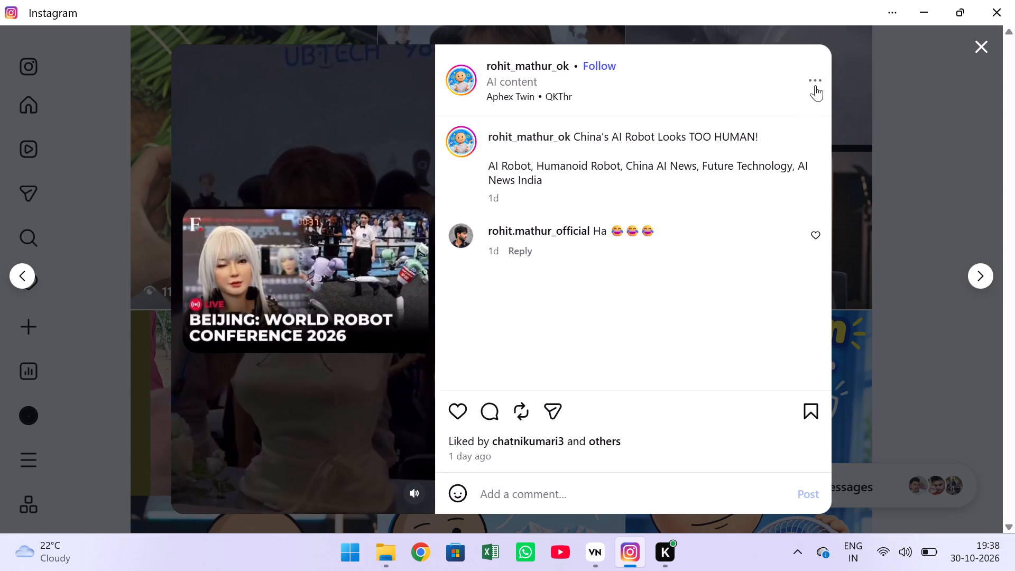
{"action": "left_click", "coordinate": [815, 85]}
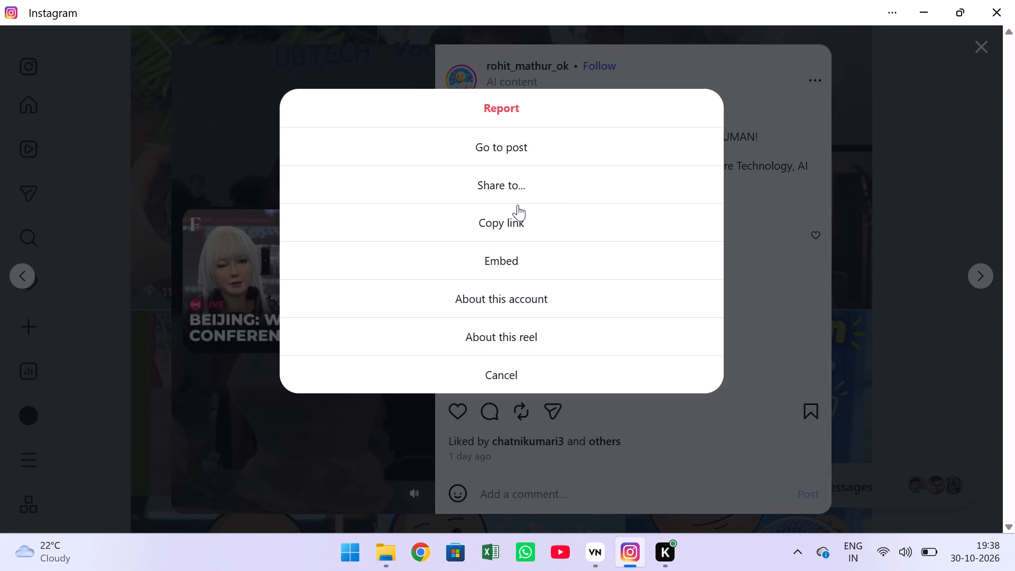
{"action": "left_click", "coordinate": [508, 221]}
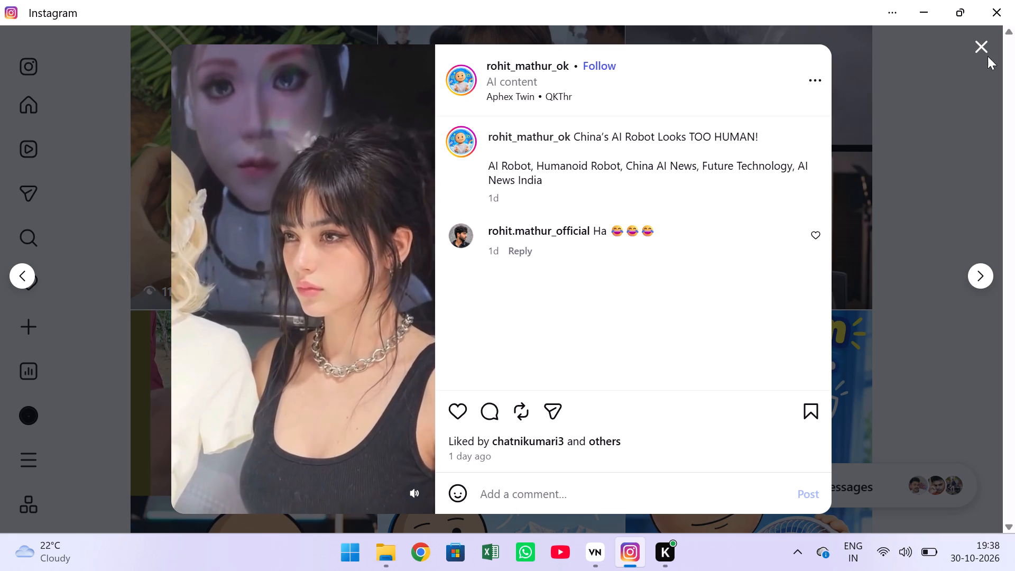
{"action": "left_click", "coordinate": [984, 43]}
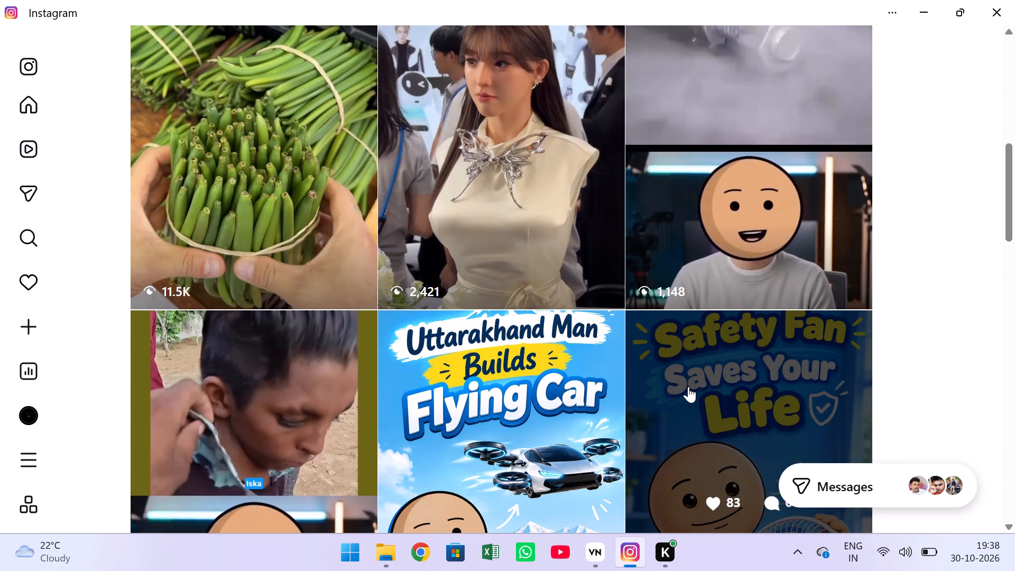
{"action": "left_click", "coordinate": [599, 554]}
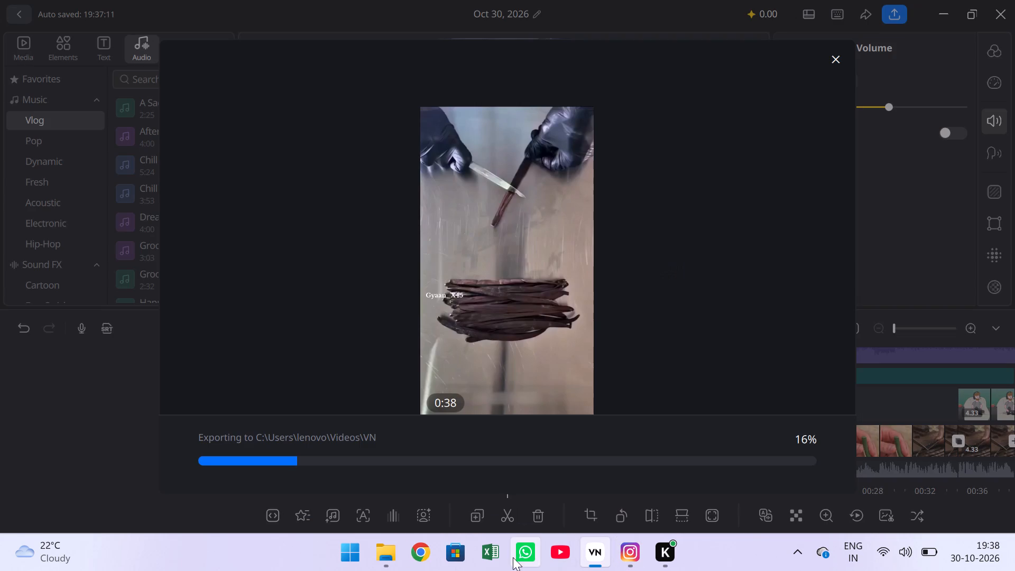
Search Google in Chrome for "instagram reel downloader" and open the fastvideosave.net result.
{"action": "left_click", "coordinate": [424, 548]}
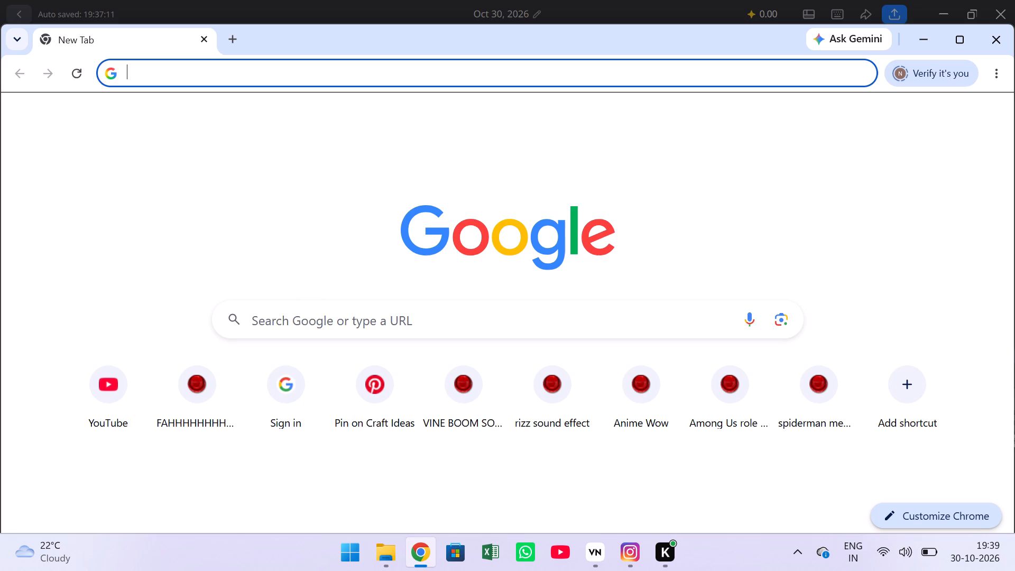
{"action": "left_click", "coordinate": [337, 323]}
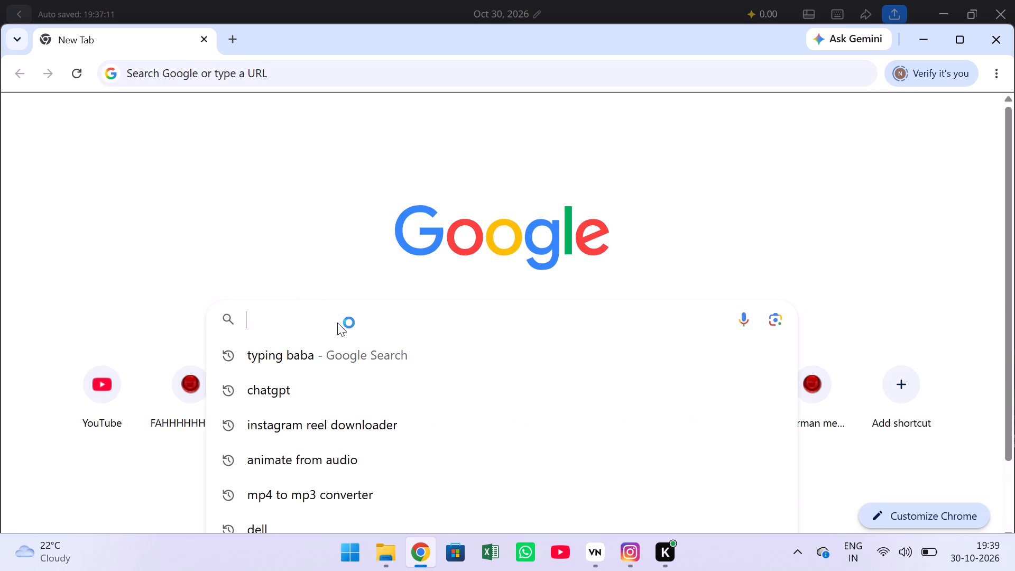
{"action": "left_click", "coordinate": [313, 419]}
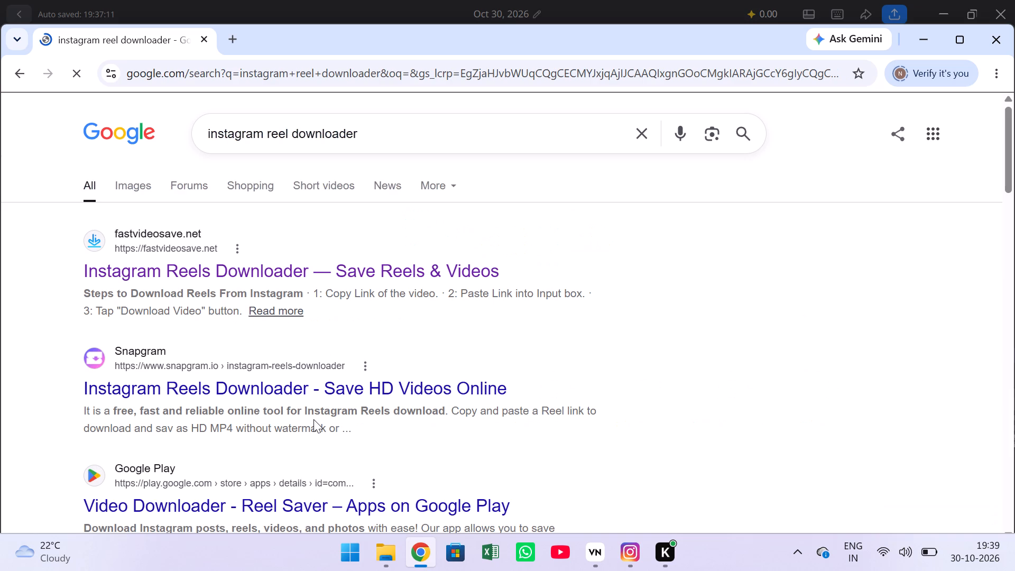
{"action": "left_click", "coordinate": [313, 419]}
{"action": "left_click", "coordinate": [177, 270]}
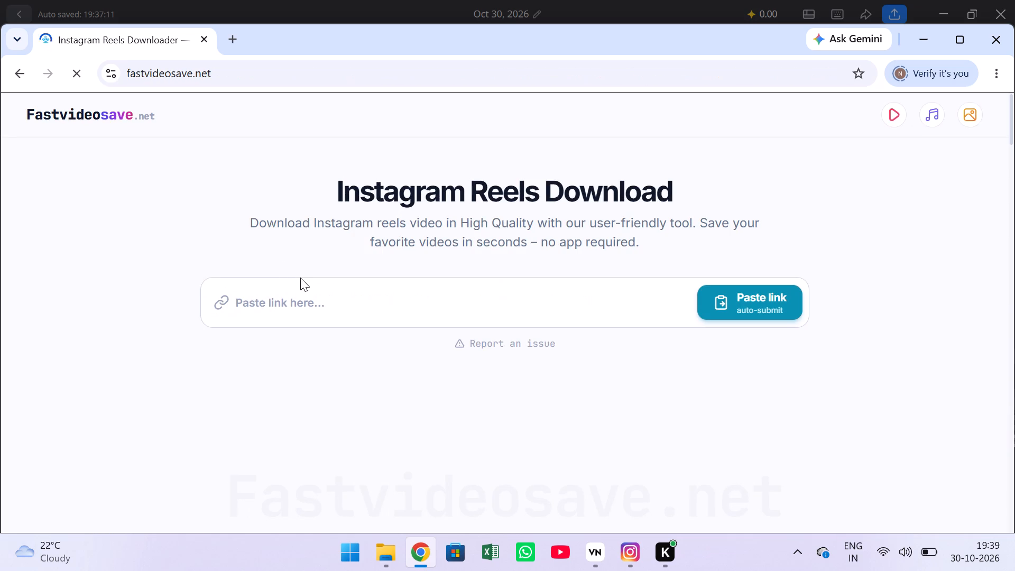
Submit the copied reel link to the downloader and download the AI robot video from Server 1.
{"action": "left_click", "coordinate": [311, 290]}
{"action": "key", "text": "ctrl+v"}
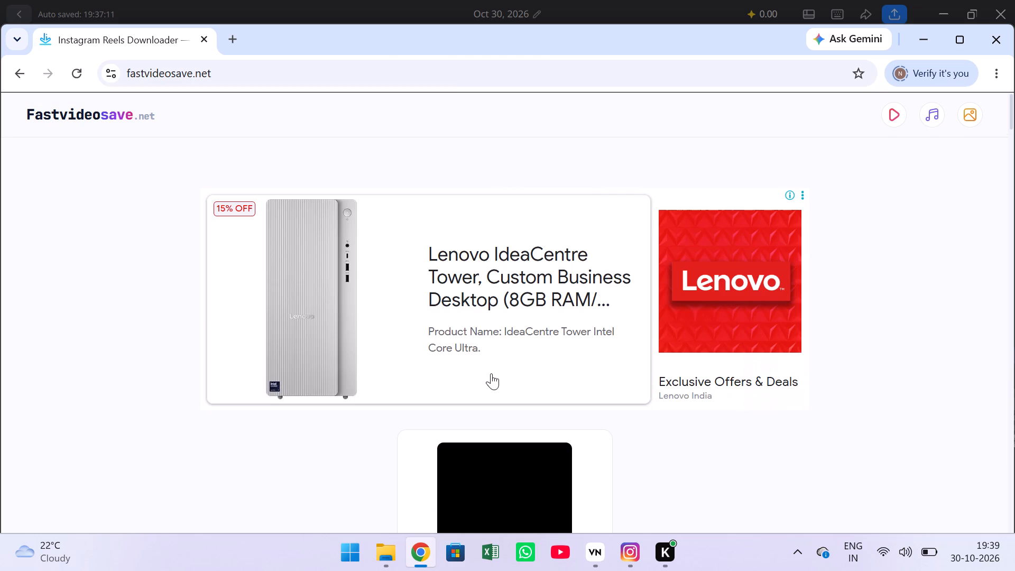
{"action": "scroll", "coordinate": [491, 373], "scroll_direction": "down", "scroll_amount": 4}
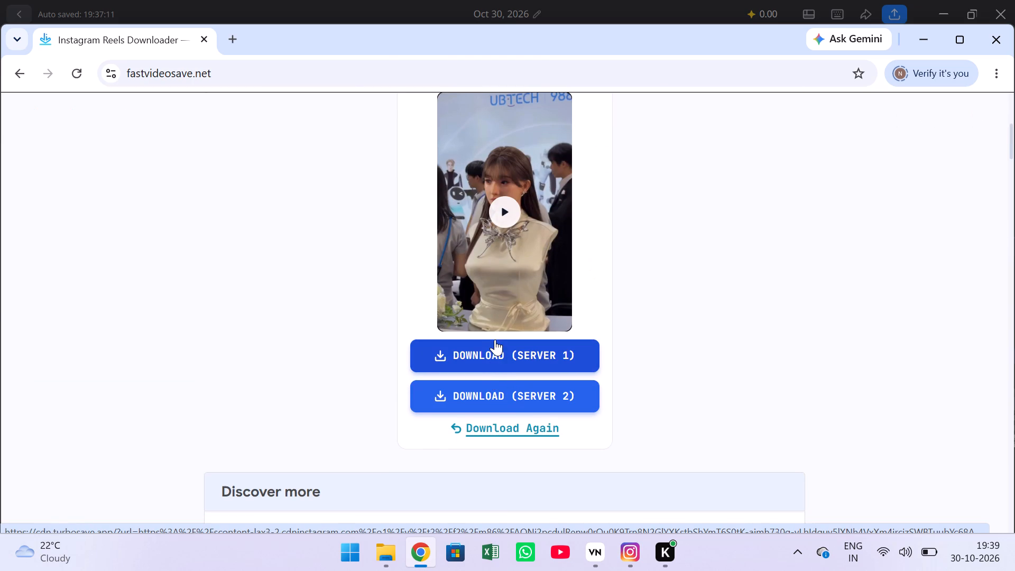
{"action": "left_click", "coordinate": [503, 362]}
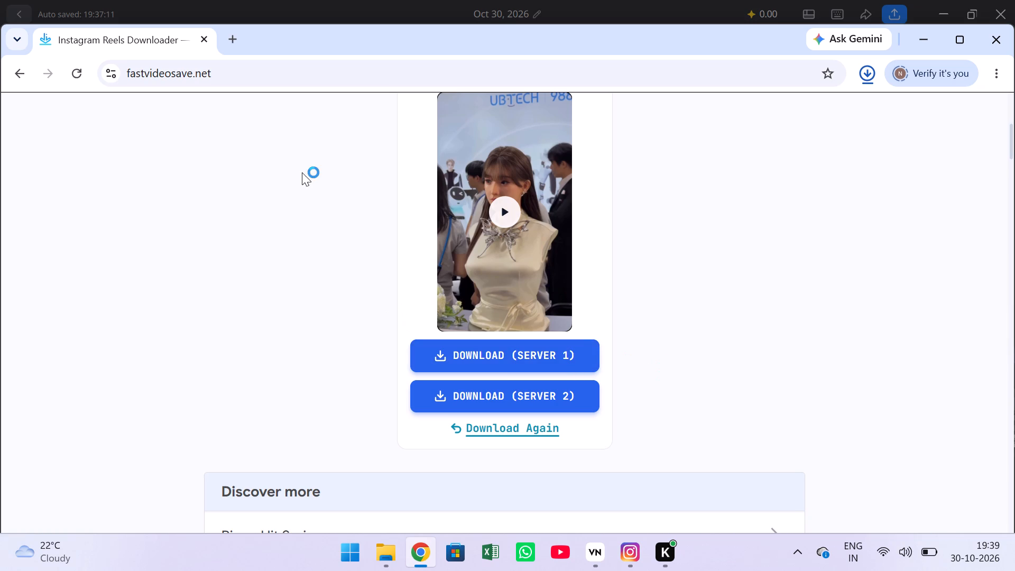
Replace the reel downloader page with a new browser tab and start a Google search.
{"action": "left_click", "coordinate": [229, 39]}
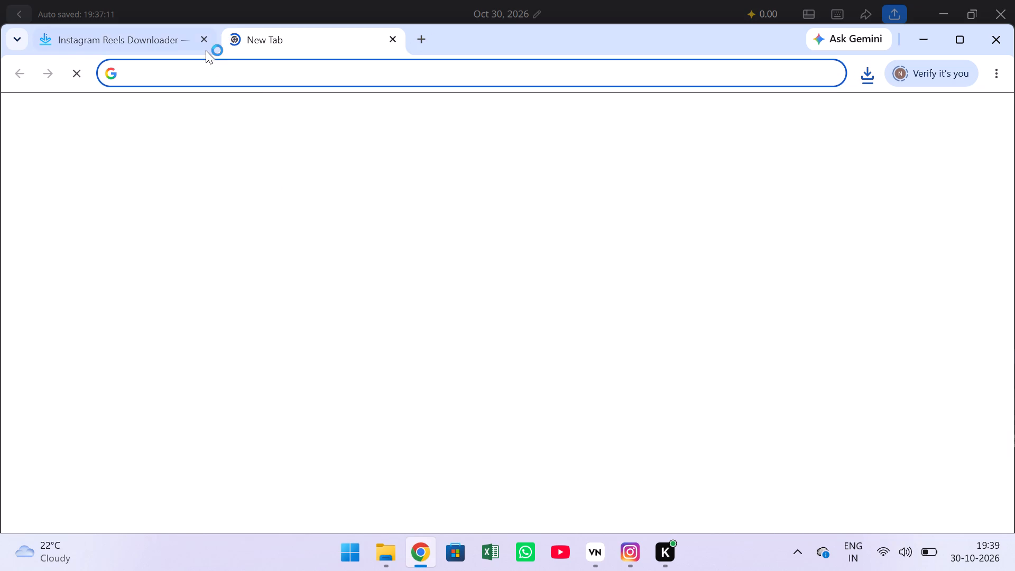
{"action": "left_click", "coordinate": [206, 43]}
{"action": "left_click", "coordinate": [310, 320]}
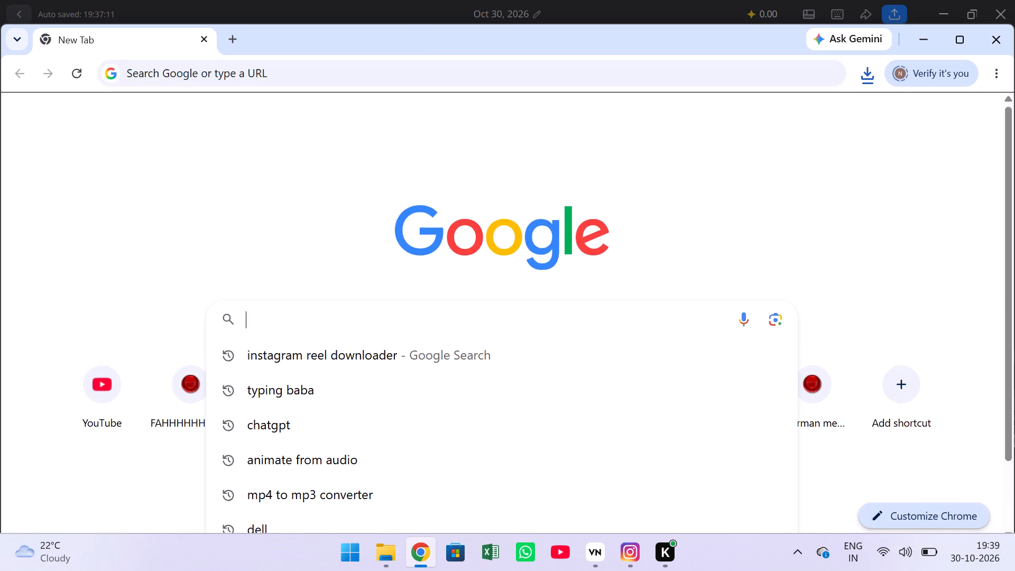
Switch to Chrome and run a Google search for dell.
{"action": "left_click", "coordinate": [335, 512]}
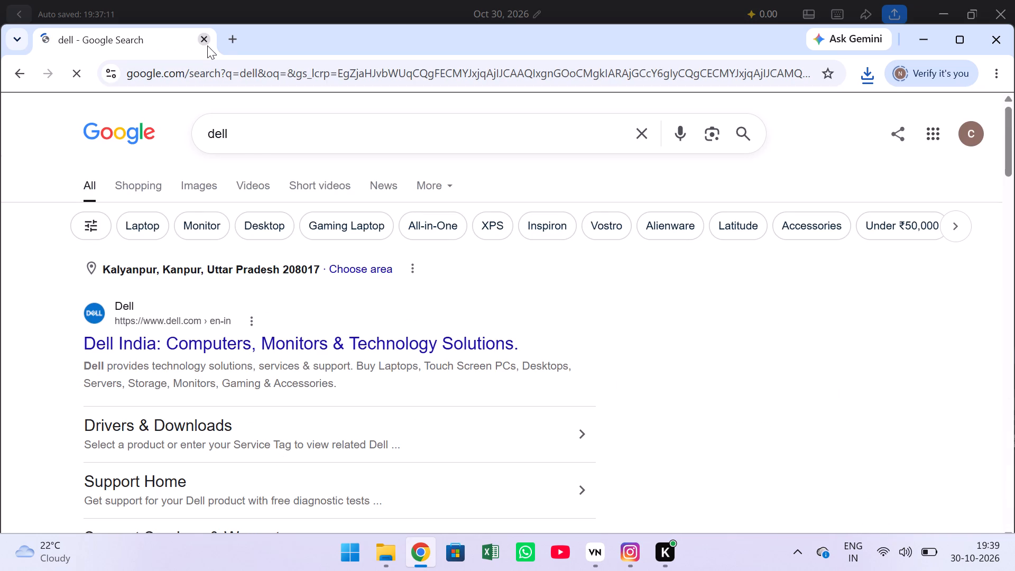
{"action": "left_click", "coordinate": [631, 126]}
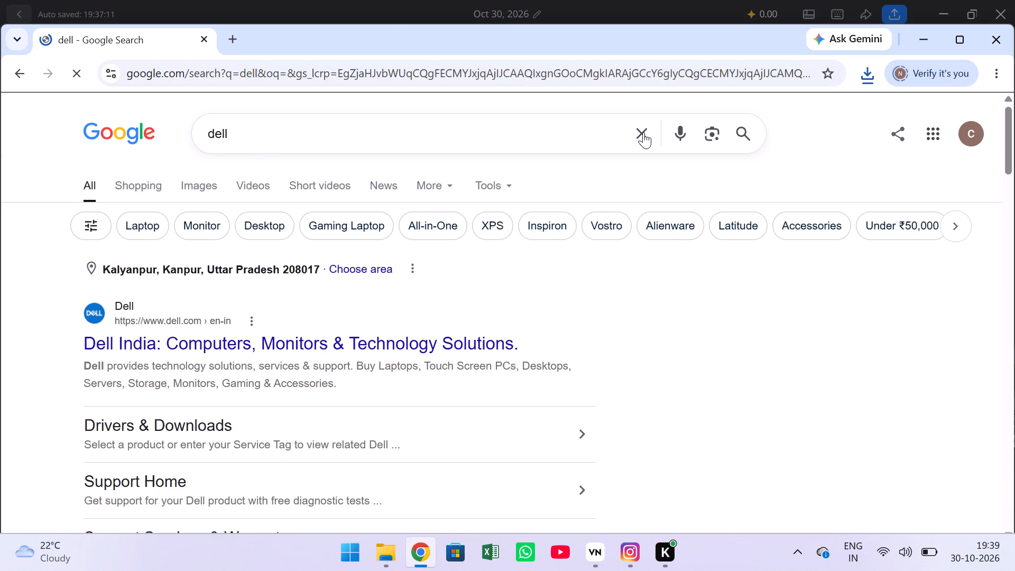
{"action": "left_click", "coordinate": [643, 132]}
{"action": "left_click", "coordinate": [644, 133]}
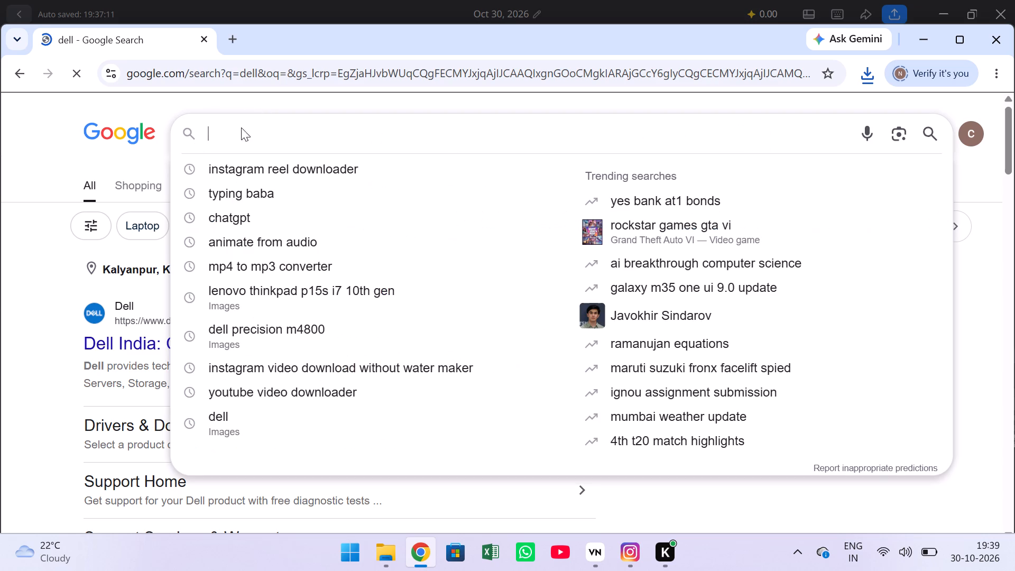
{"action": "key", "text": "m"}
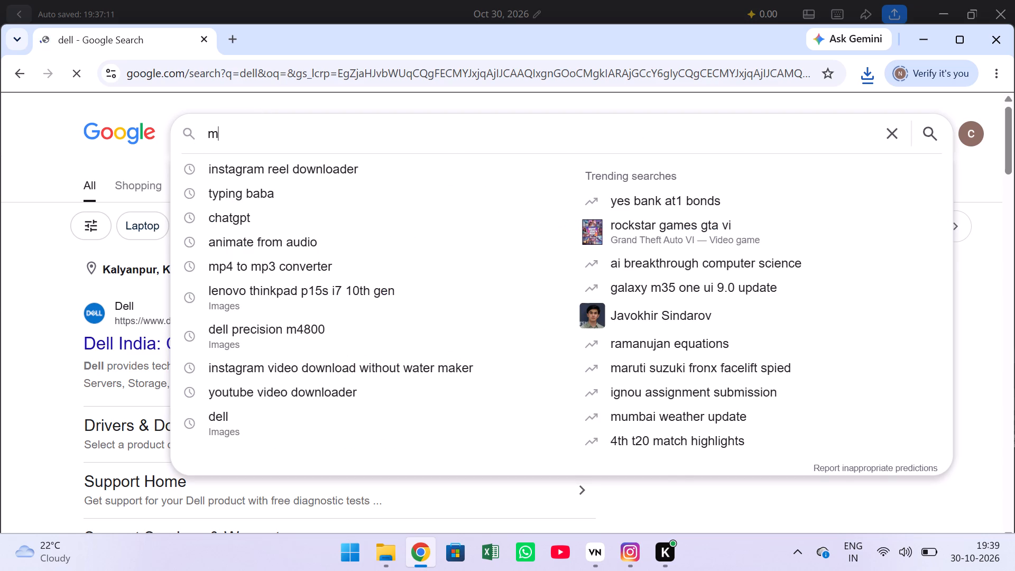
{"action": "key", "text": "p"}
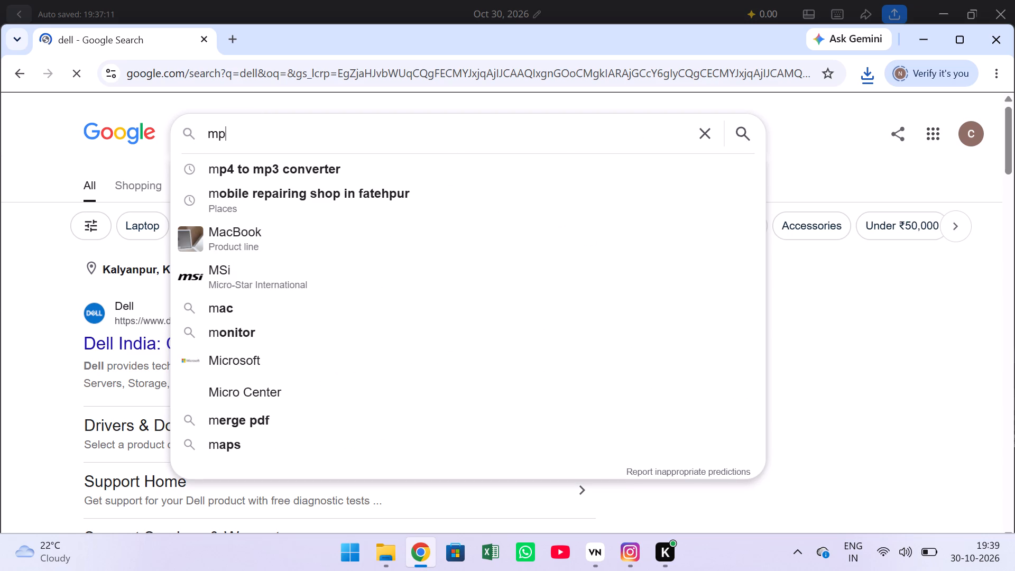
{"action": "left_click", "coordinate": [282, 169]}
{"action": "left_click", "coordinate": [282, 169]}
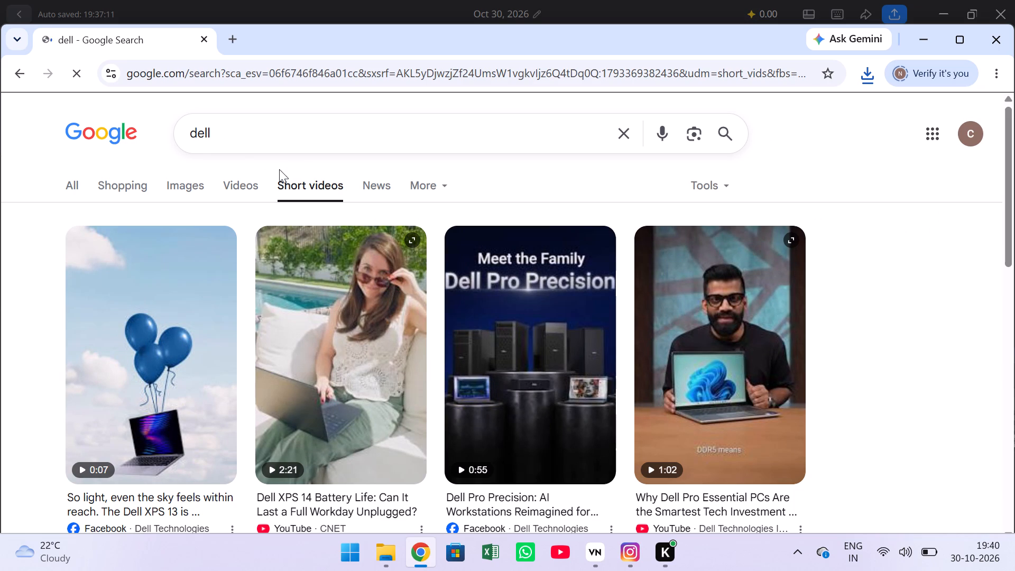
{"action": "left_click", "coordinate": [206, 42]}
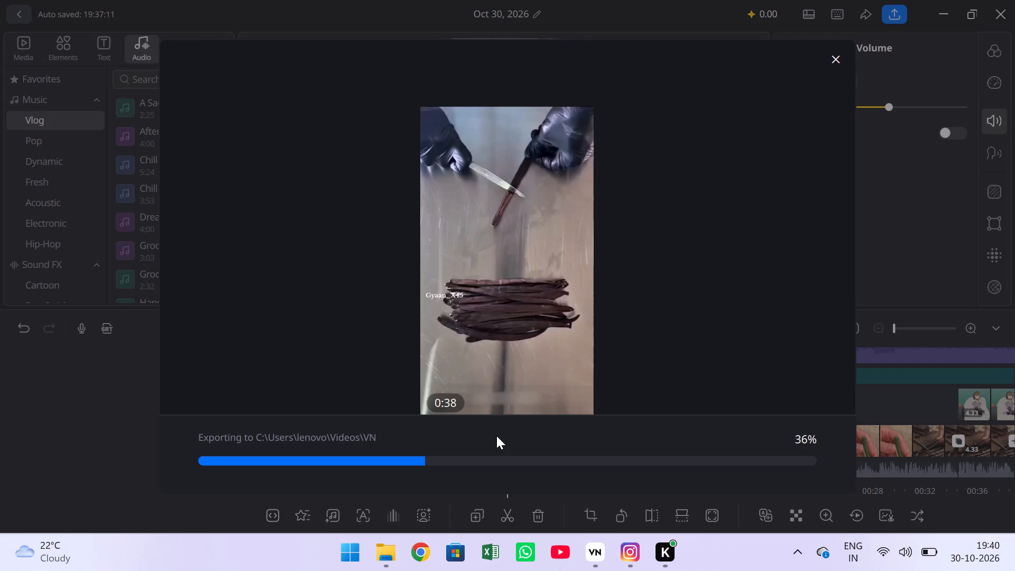
Run a Google search for mp4 to mp3 converter in a new Chrome window and open CloudConvert's MP4 to MP3 Converter page.
{"action": "left_click", "coordinate": [423, 547]}
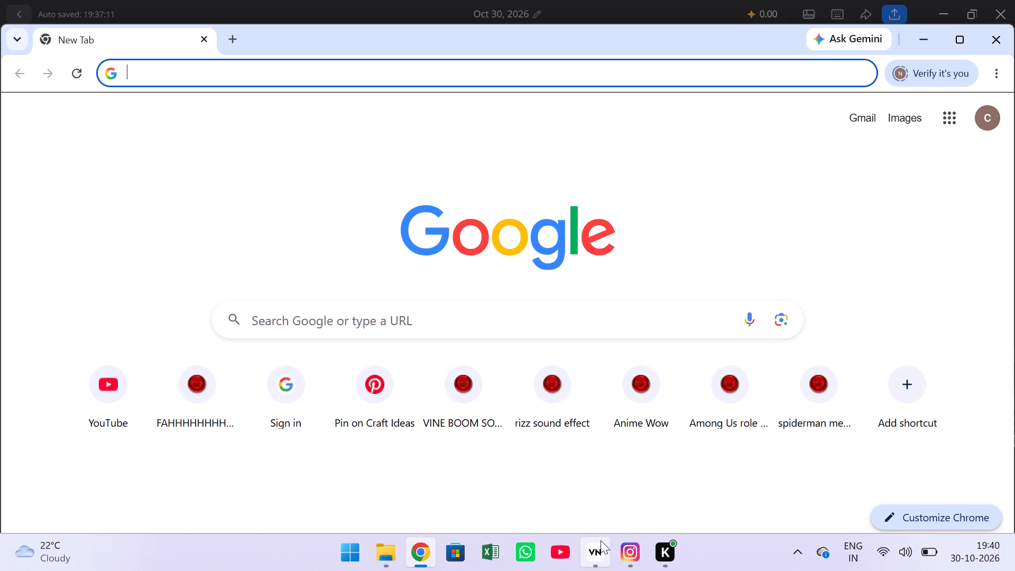
{"action": "left_click", "coordinate": [379, 316]}
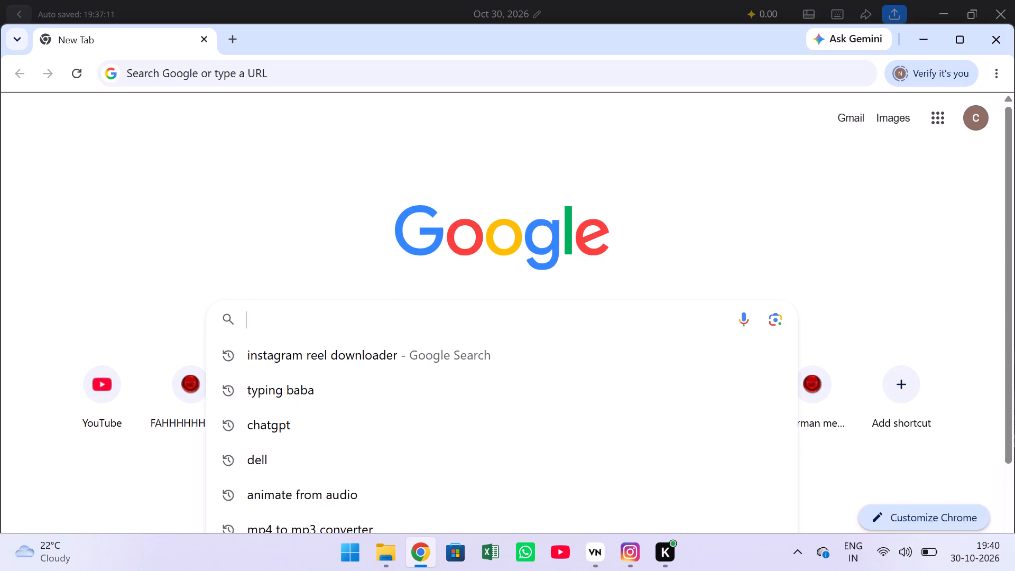
{"action": "left_click", "coordinate": [276, 518]}
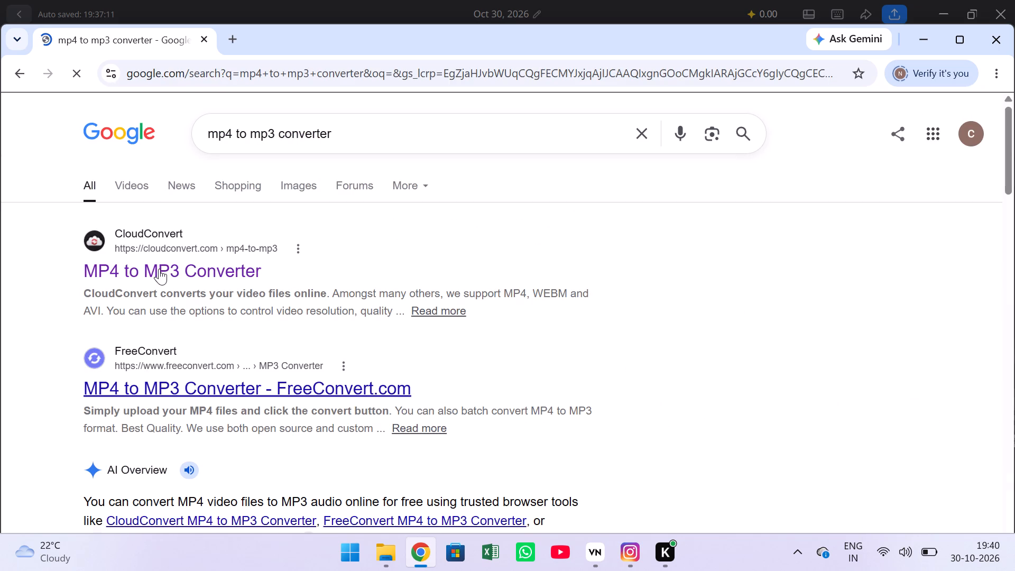
{"action": "left_click", "coordinate": [159, 269]}
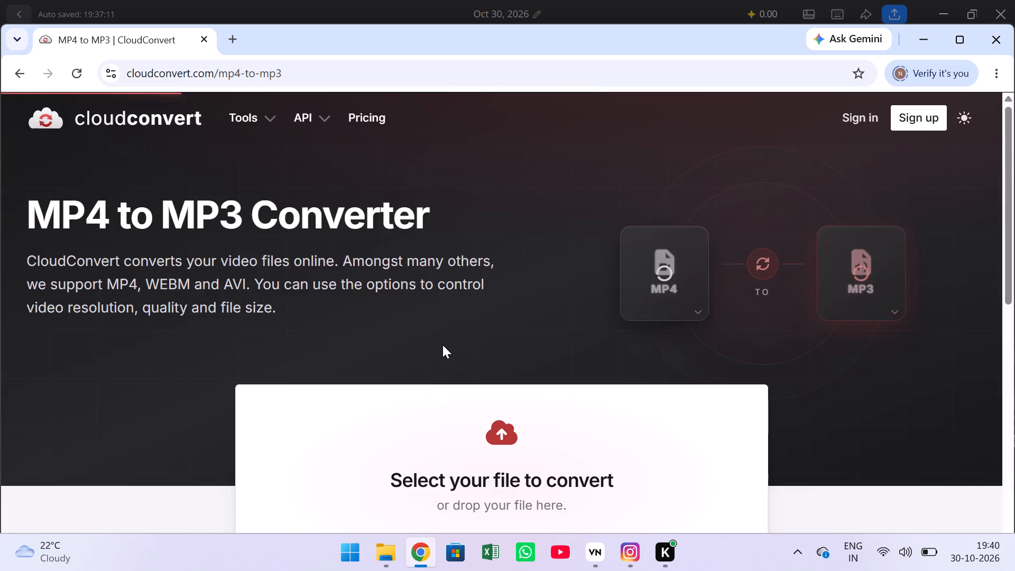
Select Video-43019 from the computer's Downloads folder as the file to convert on CloudConvert.
{"action": "scroll", "coordinate": [442, 345], "scroll_direction": "down", "scroll_amount": 3}
{"action": "left_click", "coordinate": [568, 370]}
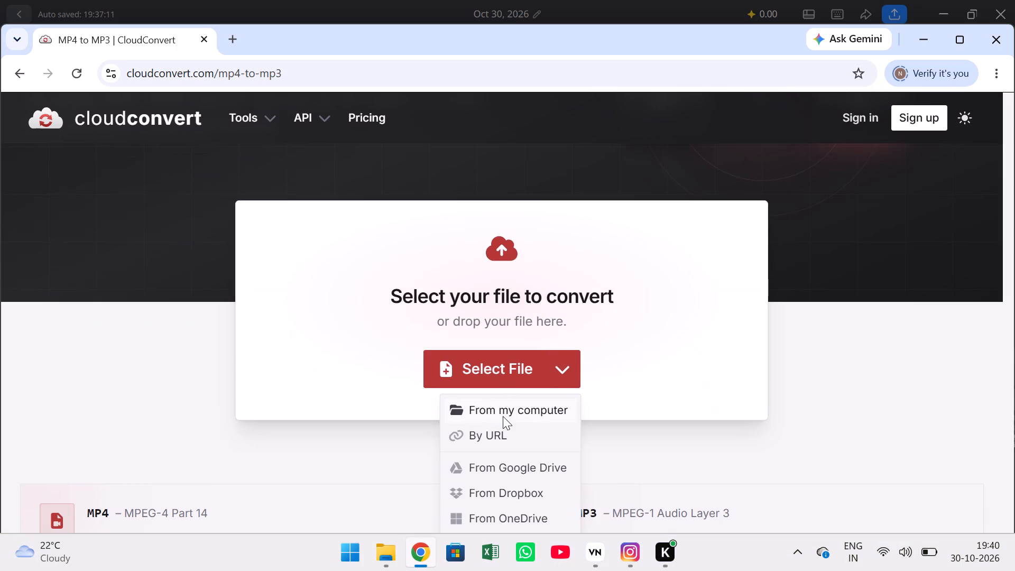
{"action": "left_click", "coordinate": [485, 366]}
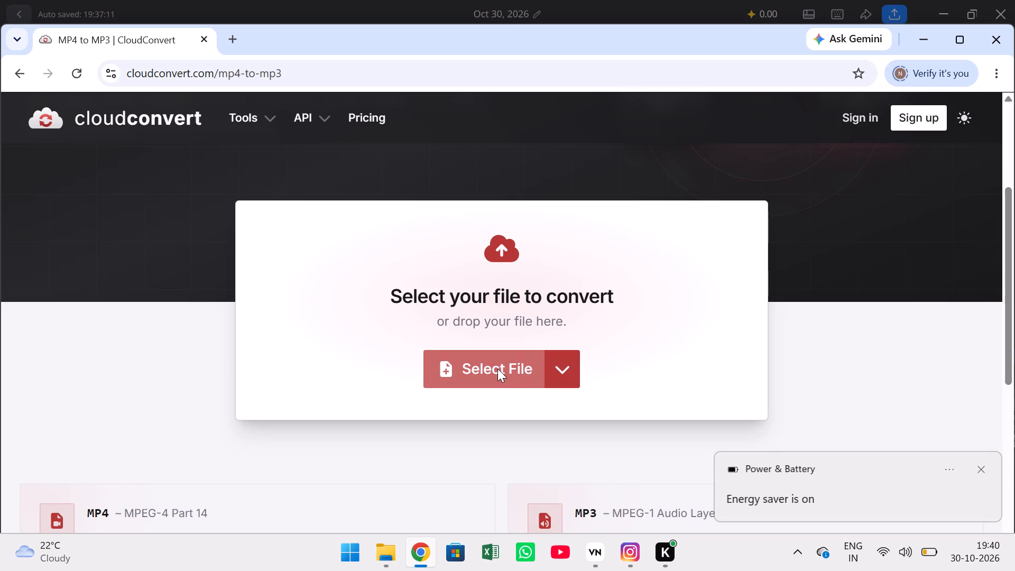
{"action": "left_click", "coordinate": [497, 369]}
{"action": "left_click", "coordinate": [559, 372]}
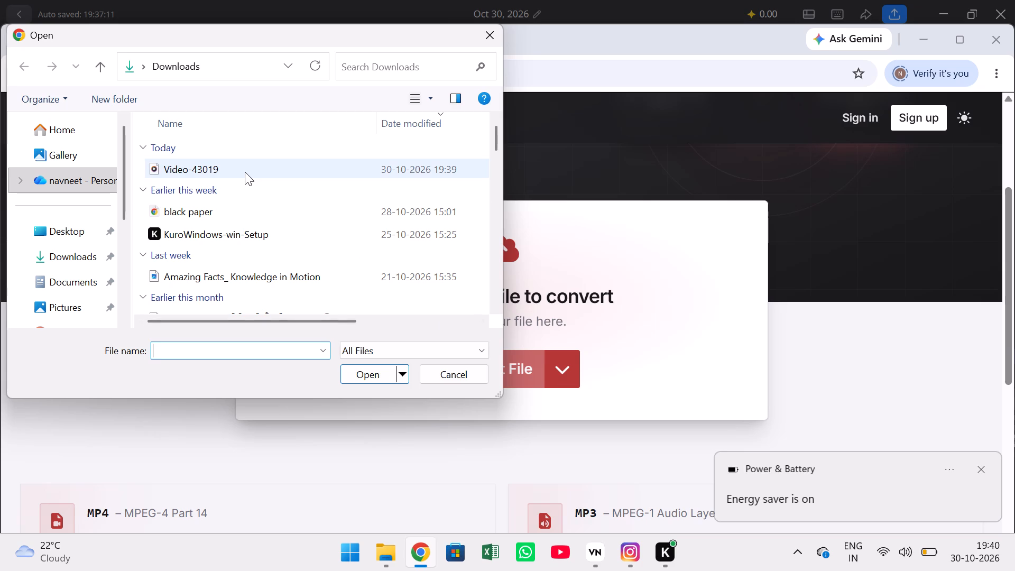
{"action": "double_click", "coordinate": [245, 172]}
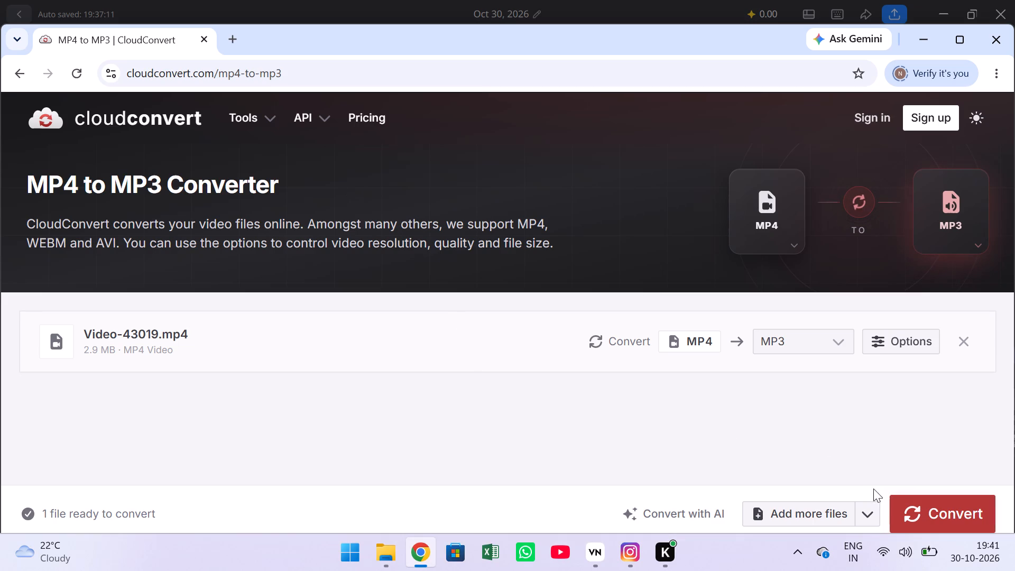
Convert Video-43019.mp4 to MP3 on CloudConvert and download the resulting audio file.
{"action": "scroll", "coordinate": [853, 454], "scroll_direction": "down", "scroll_amount": 1}
{"action": "left_click", "coordinate": [931, 510]}
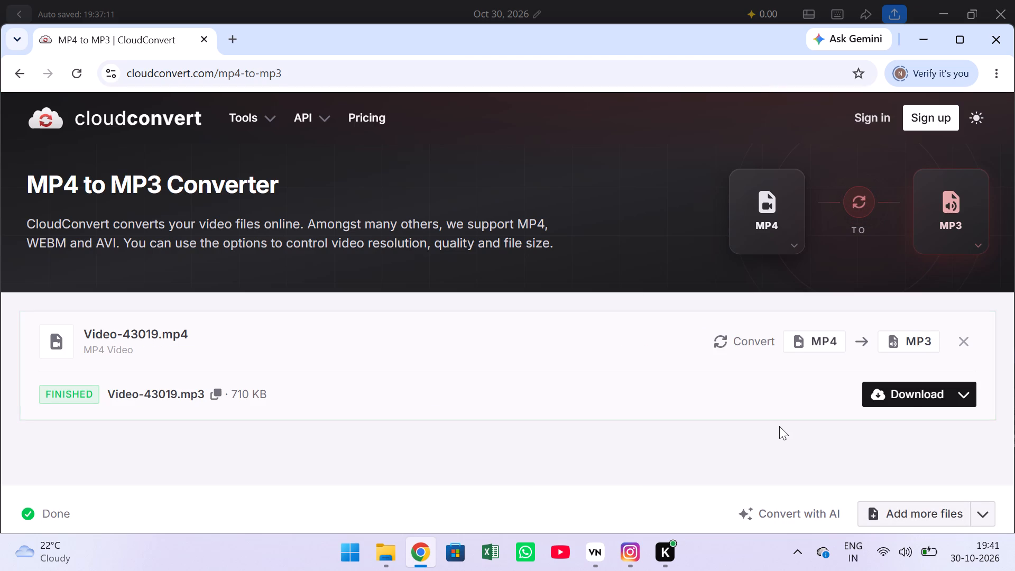
{"action": "left_click", "coordinate": [909, 400]}
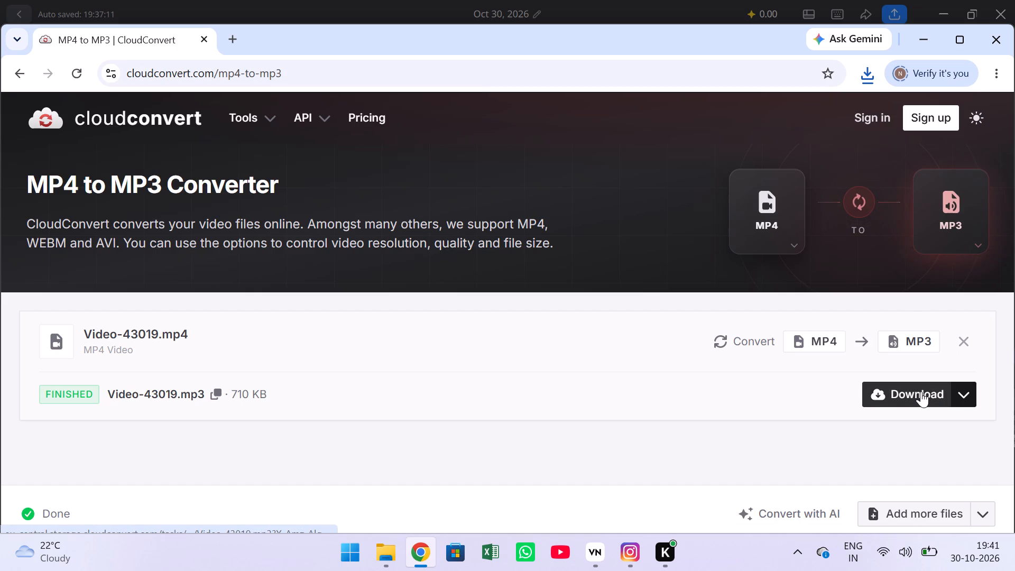
Find the Video-43019 MP3 in the Downloads folder, play it to check the audio, and close the player and folder window.
{"action": "left_click", "coordinate": [391, 551]}
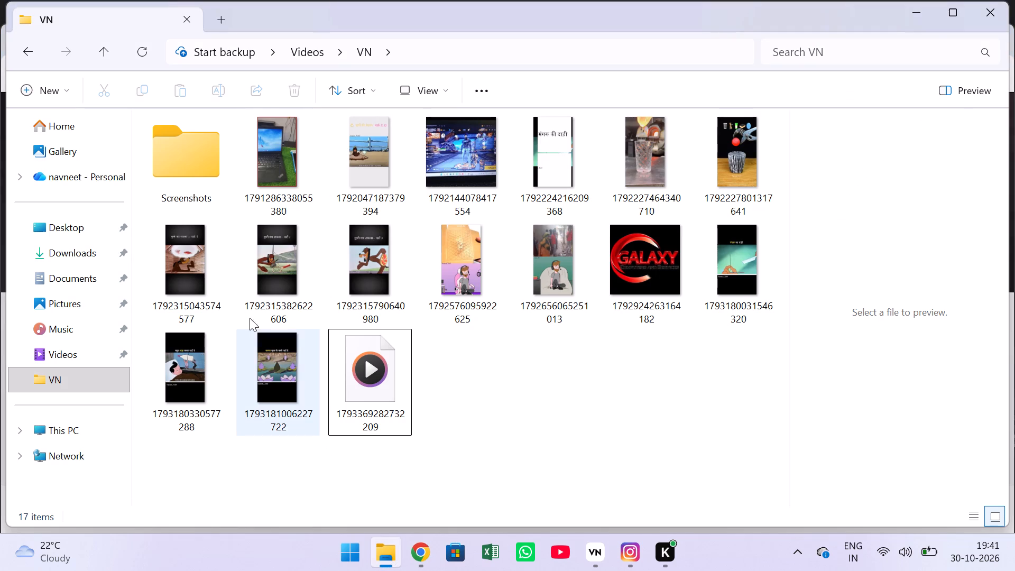
{"action": "left_click", "coordinate": [599, 548]}
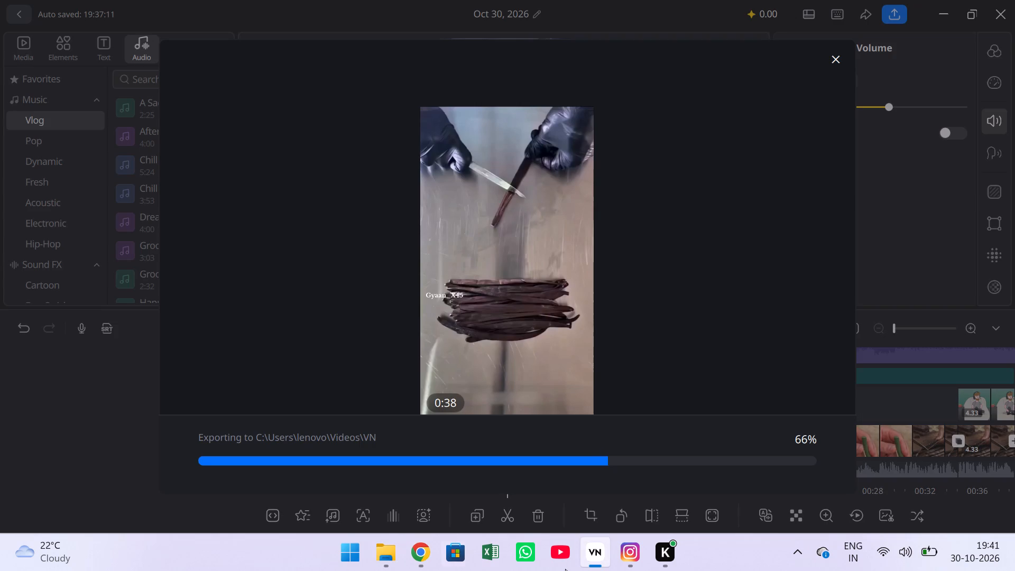
{"action": "left_click", "coordinate": [389, 546]}
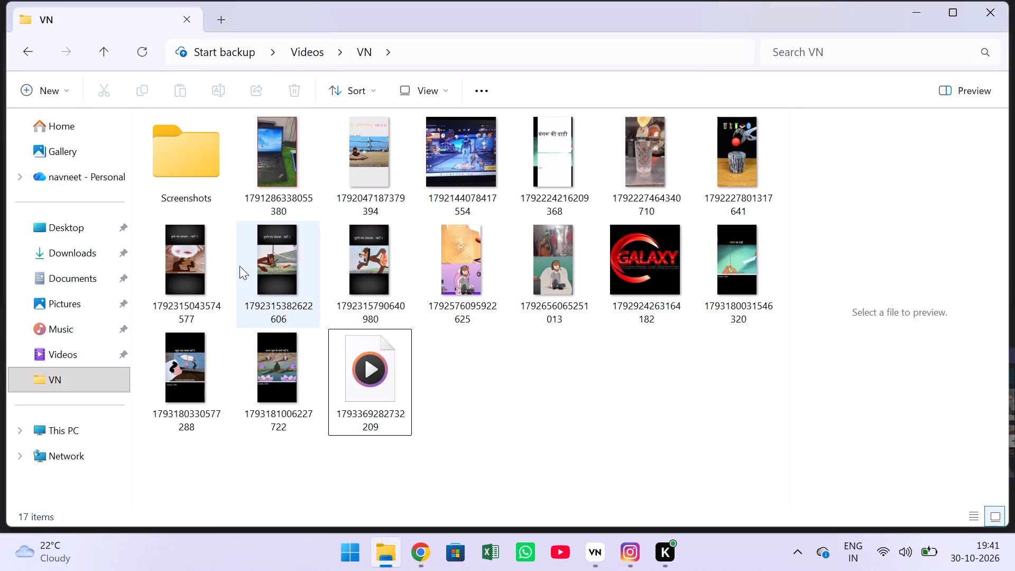
{"action": "left_click", "coordinate": [48, 250]}
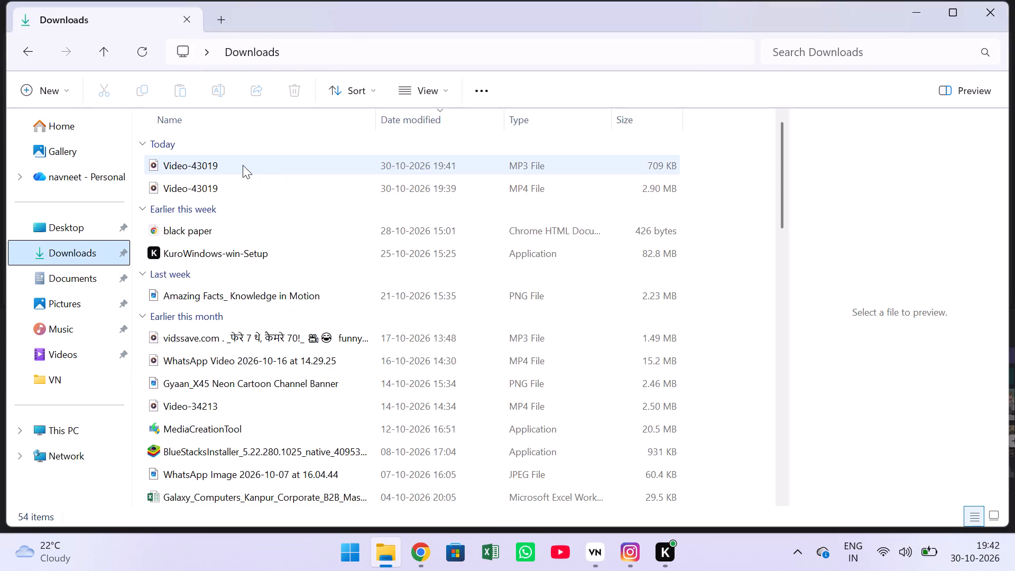
{"action": "double_click", "coordinate": [243, 165]}
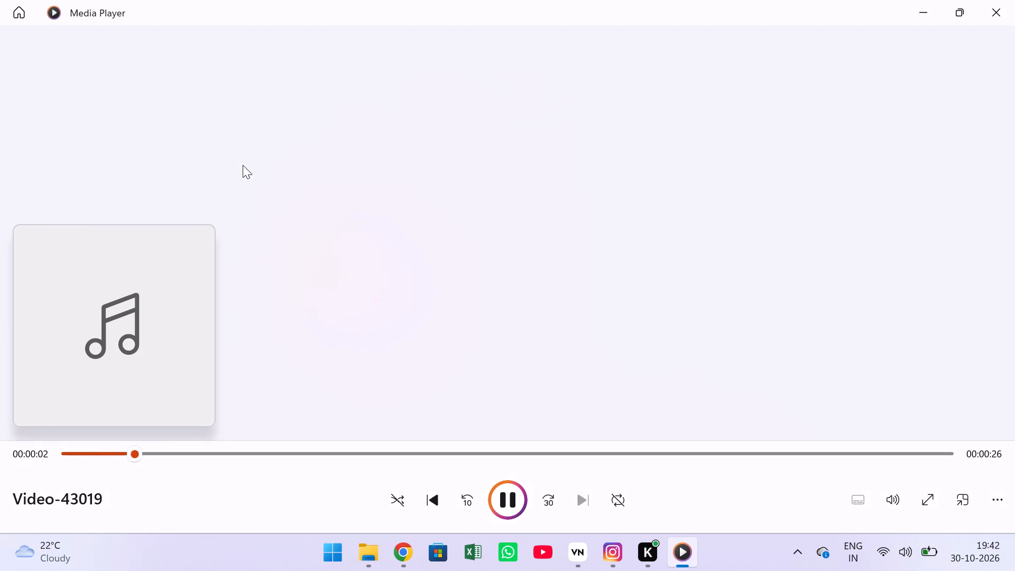
{"action": "left_click", "coordinate": [995, 10]}
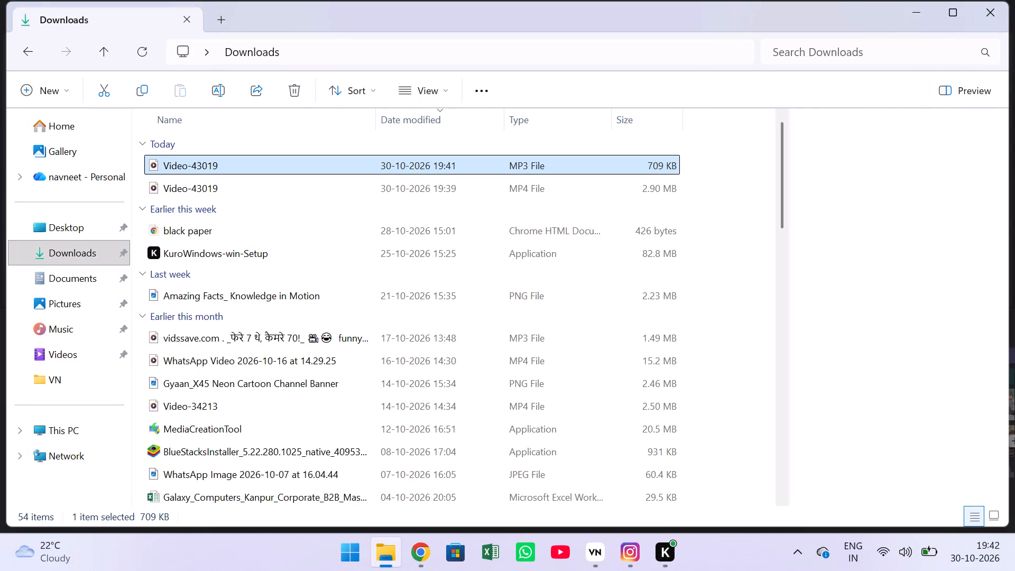
{"action": "left_click", "coordinate": [999, 14]}
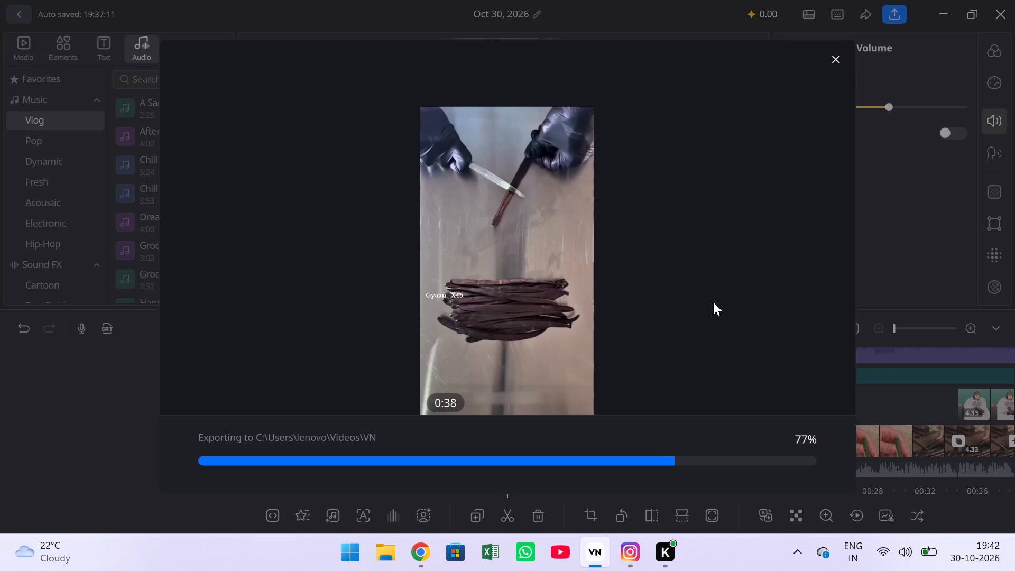
Switch to Instagram and watch the boy's viral story reel and the Uttarakhand Man Builds Flying Car reel for reference.
{"action": "left_click", "coordinate": [514, 266]}
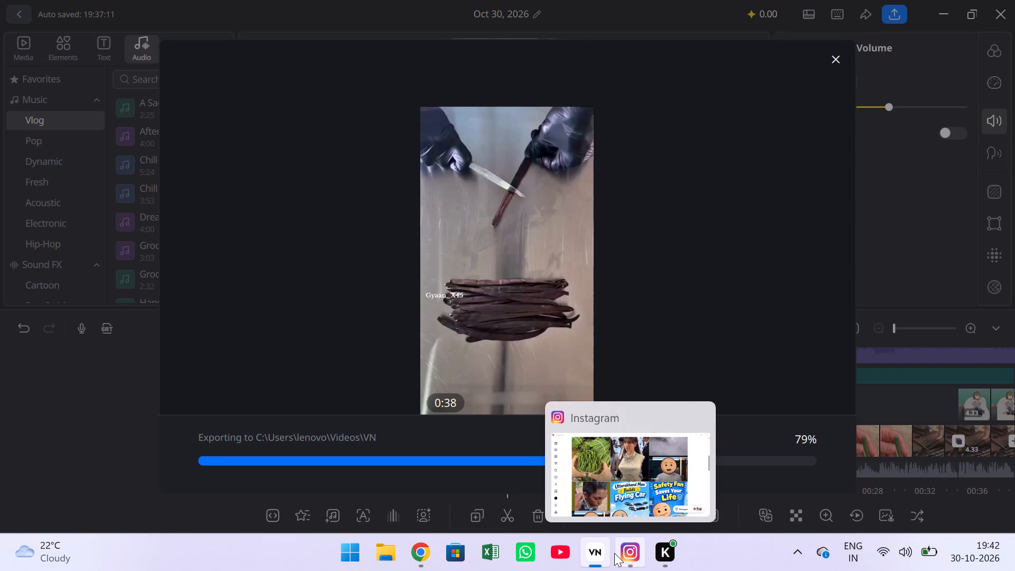
{"action": "left_click", "coordinate": [631, 554]}
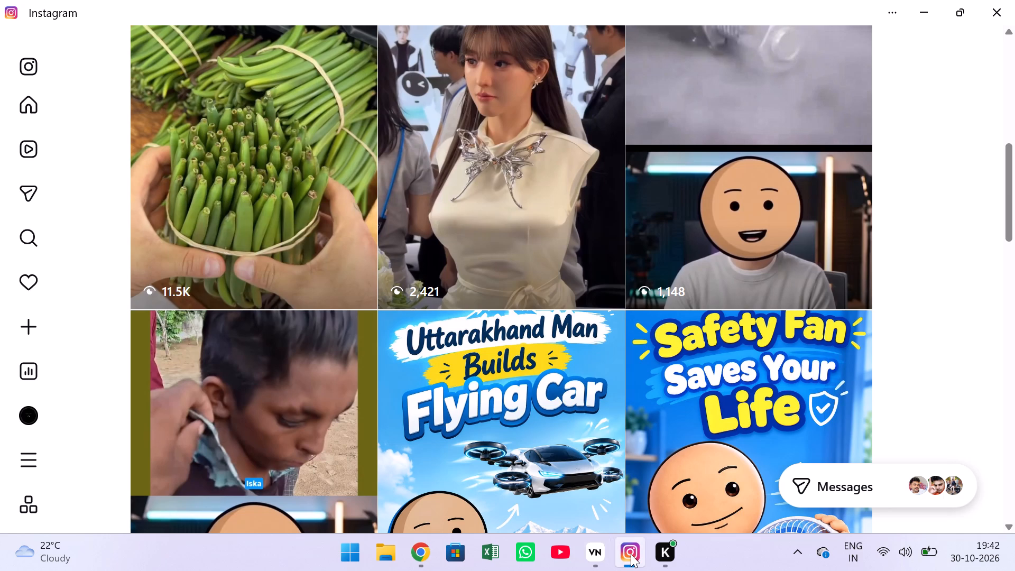
{"action": "scroll", "coordinate": [550, 358], "scroll_direction": "up", "scroll_amount": 5}
{"action": "scroll", "coordinate": [550, 358], "scroll_direction": "down", "scroll_amount": 6}
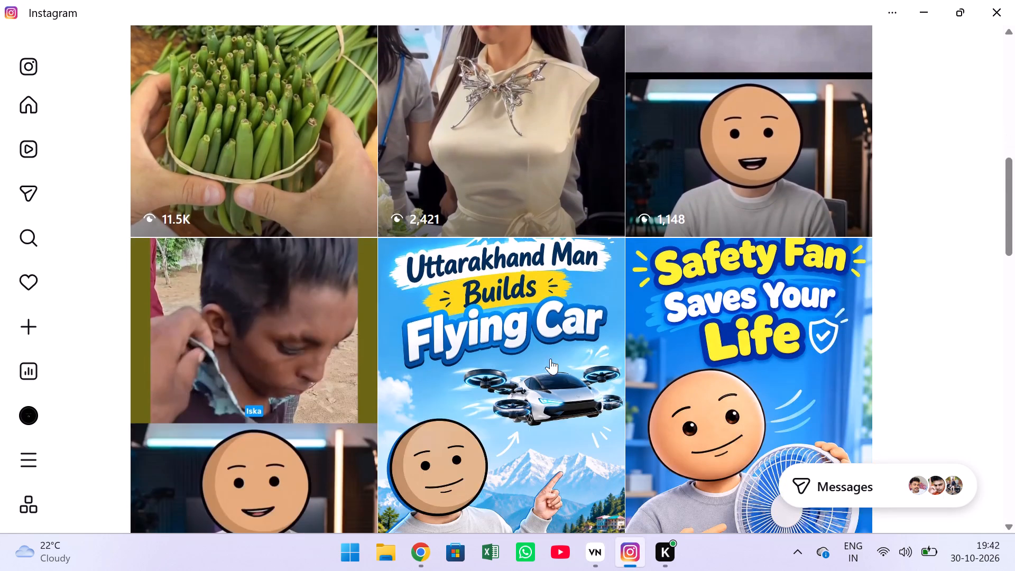
{"action": "left_click", "coordinate": [257, 446]}
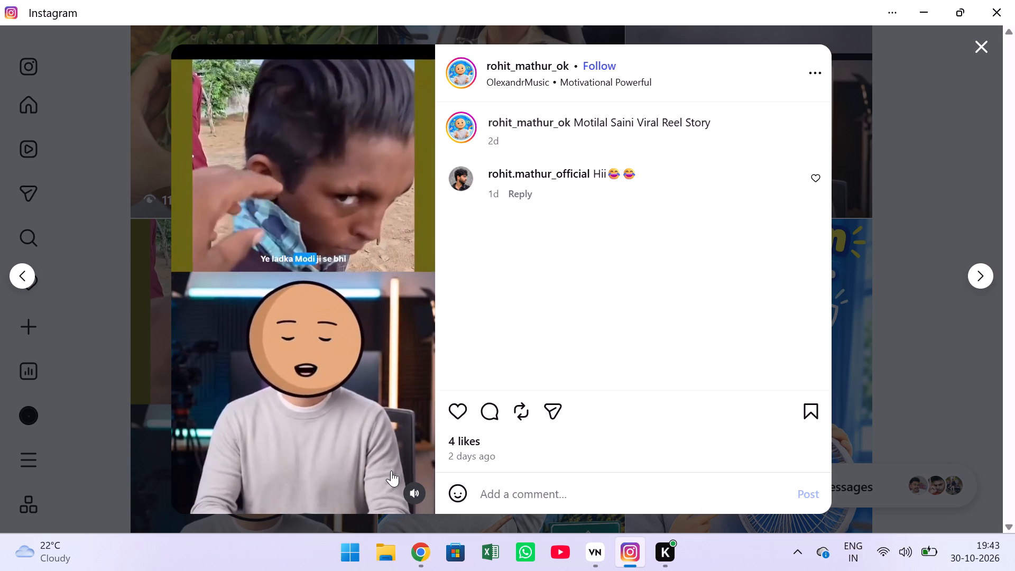
{"action": "left_click", "coordinate": [982, 50]}
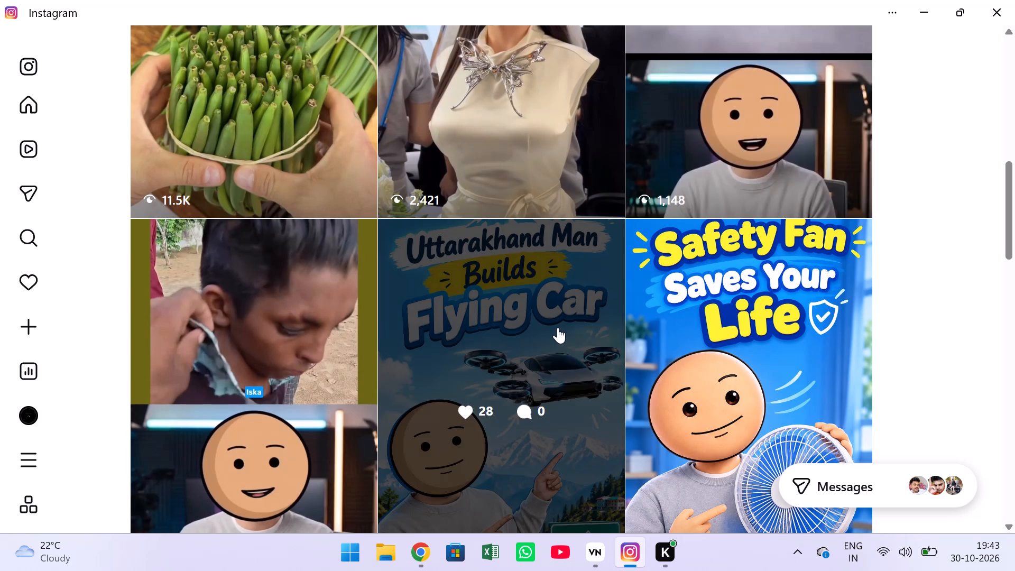
{"action": "left_click", "coordinate": [558, 327]}
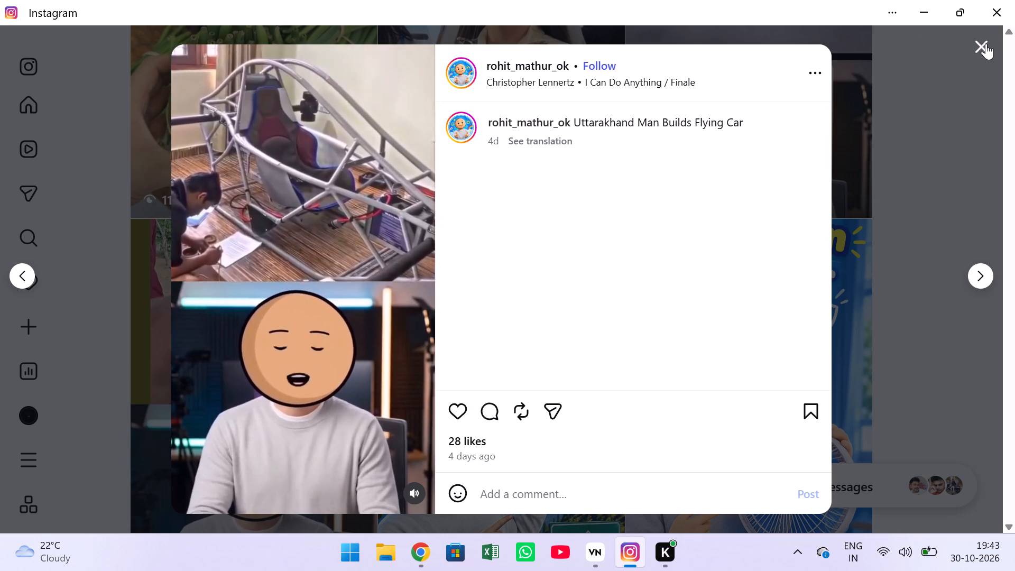
{"action": "left_click", "coordinate": [979, 47]}
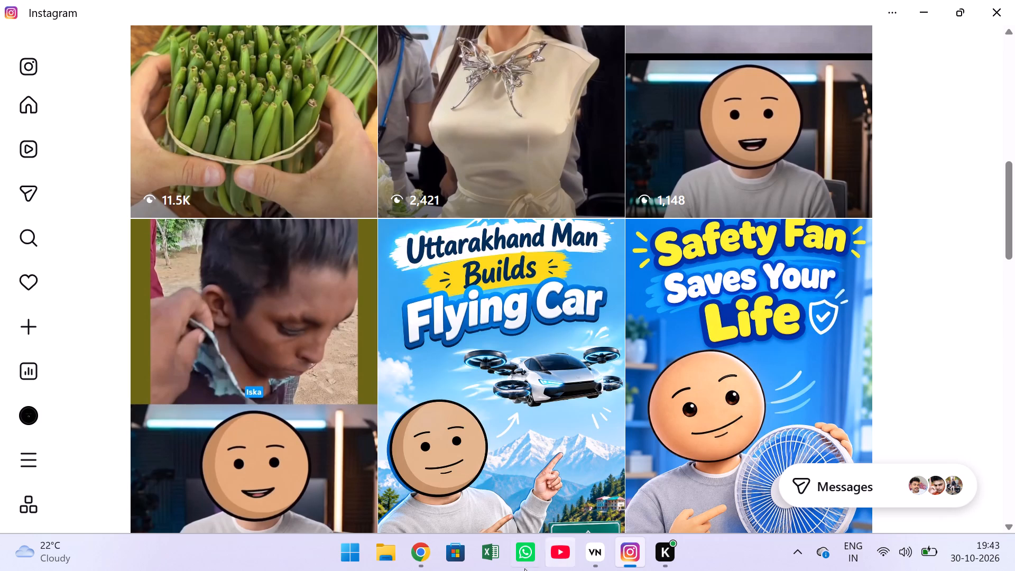
Return to VN, dismiss the finished vanilla reel export, leave that project and create a new empty project.
{"action": "left_click", "coordinate": [598, 554]}
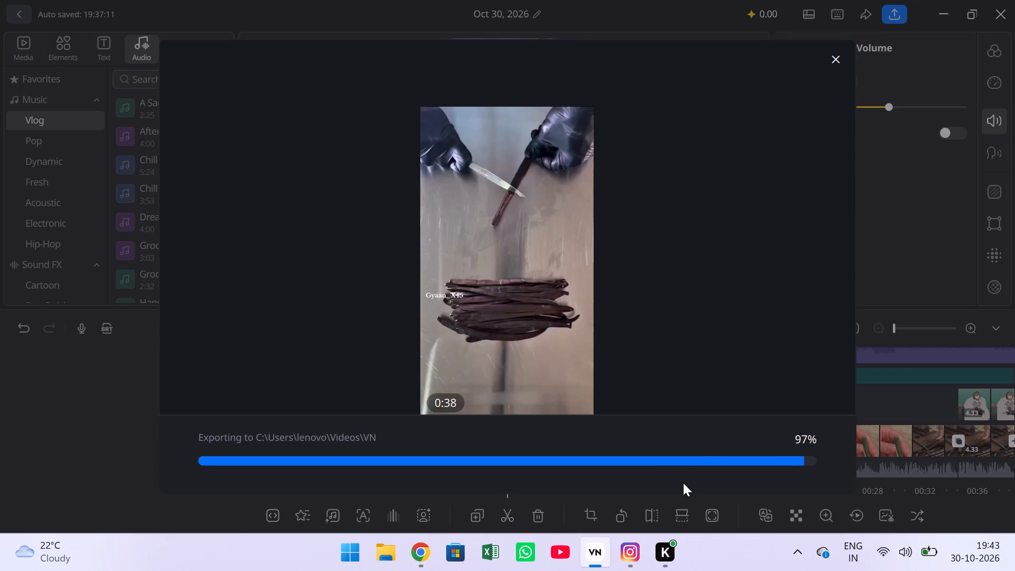
{"action": "left_click", "coordinate": [811, 453]}
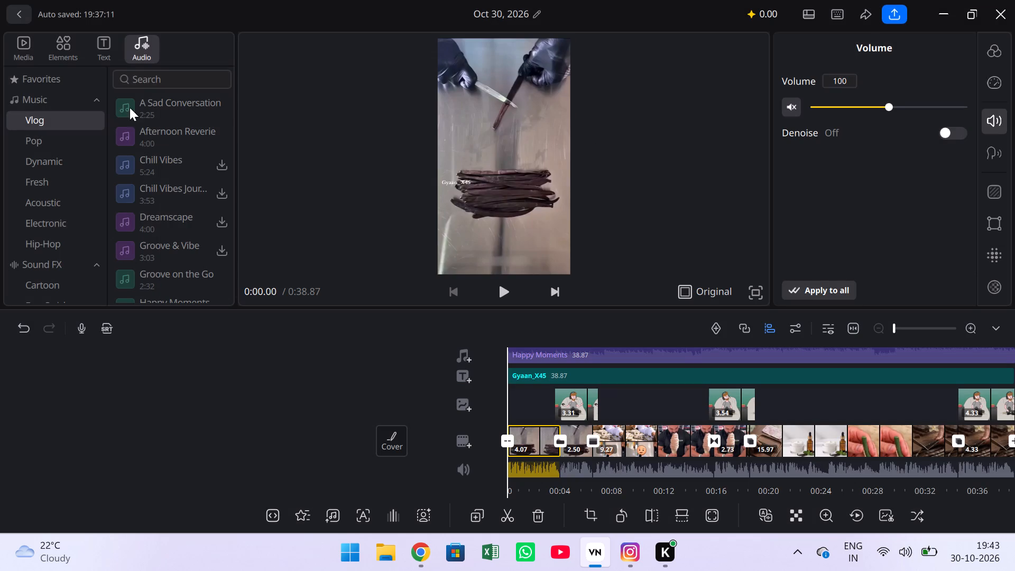
{"action": "left_click", "coordinate": [21, 11]}
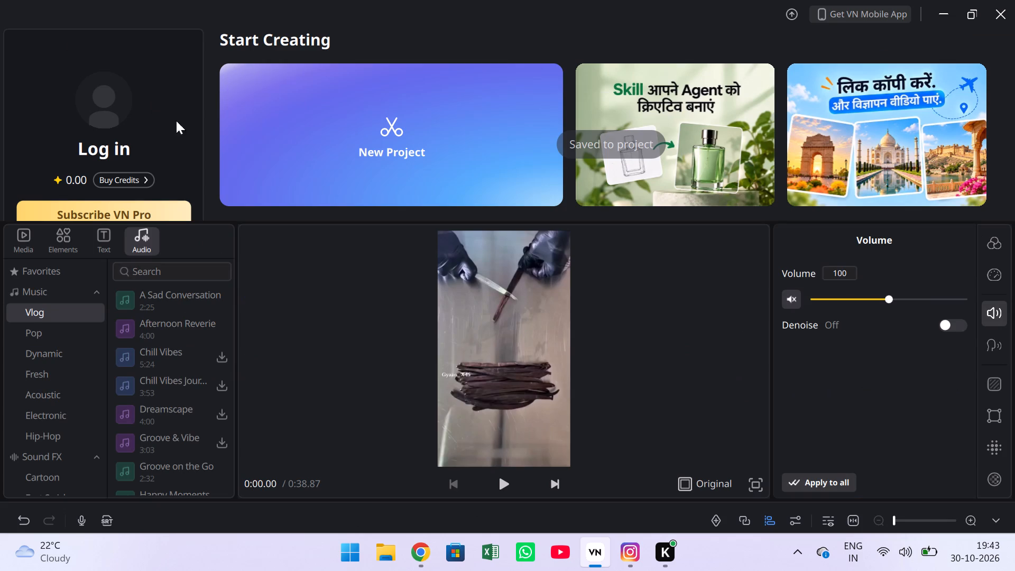
{"action": "left_click", "coordinate": [421, 120]}
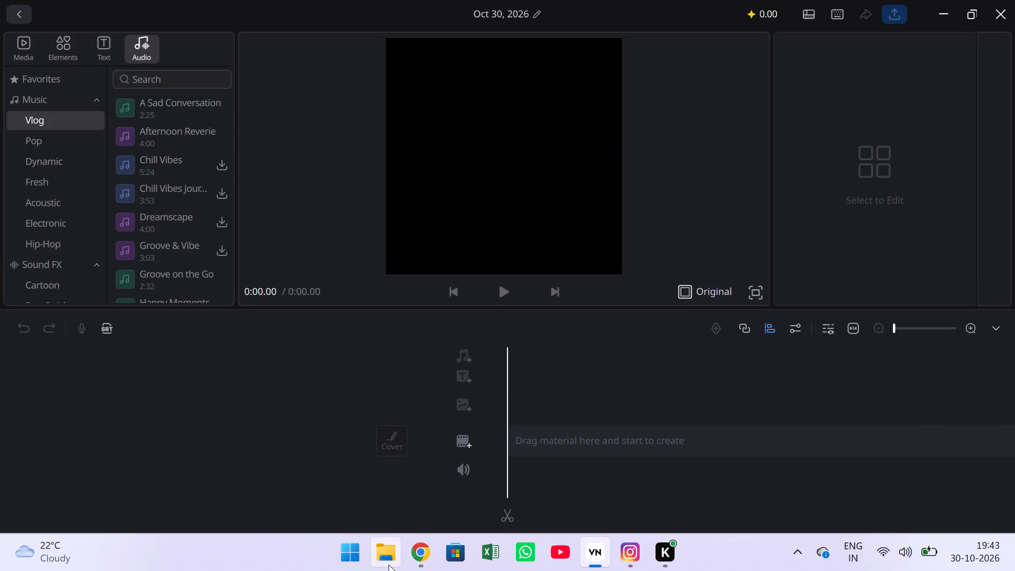
Switch to File Explorer to locate the files for the new VN project.
{"action": "left_click", "coordinate": [389, 557]}
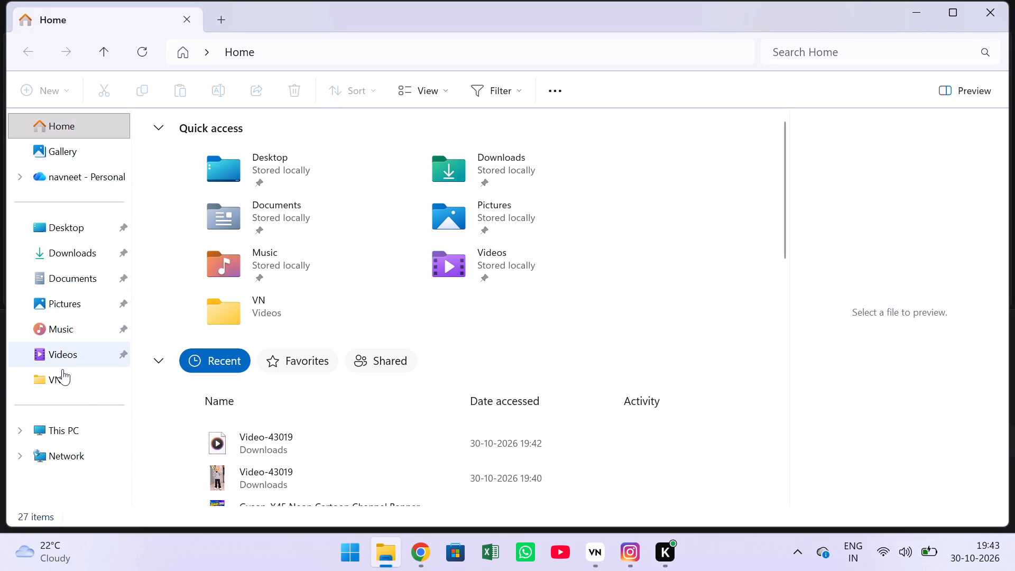
Open the VN video folder in File Explorer to look over its files.
{"action": "left_click", "coordinate": [68, 380]}
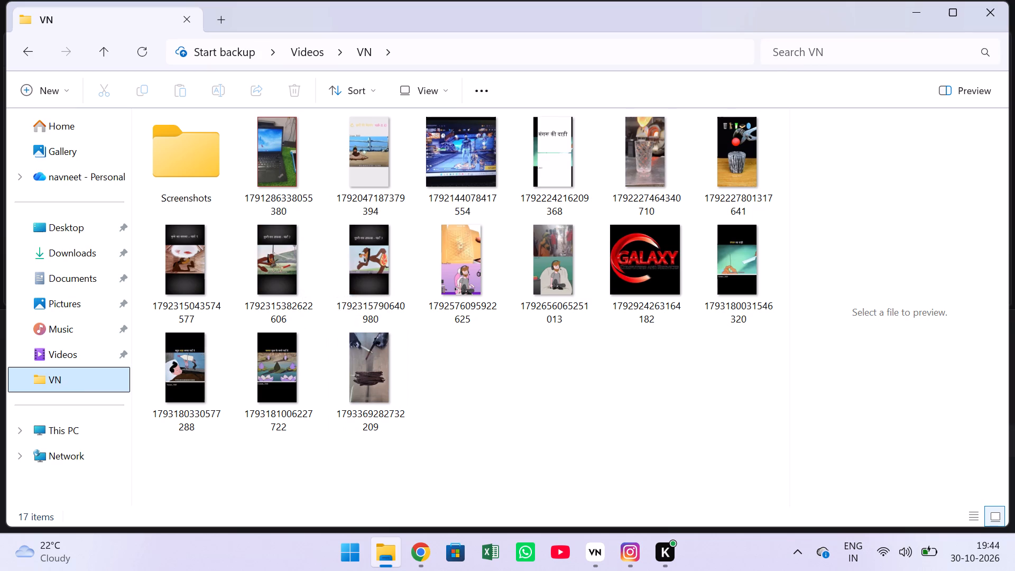
Switch to VN and import the Video-43019 video from Downloads onto the empty main track.
{"action": "left_click", "coordinate": [594, 558]}
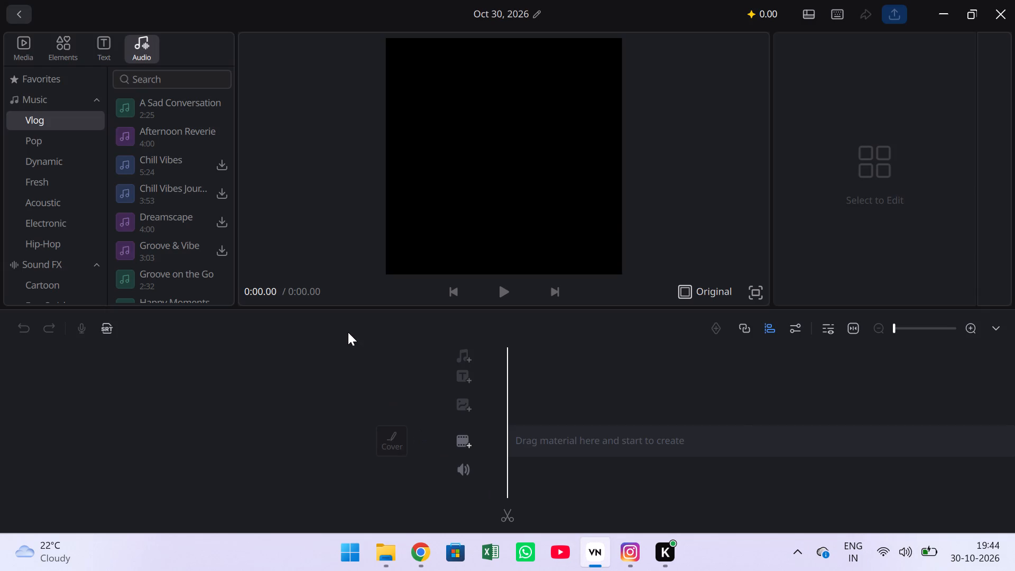
{"action": "left_click", "coordinate": [466, 441]}
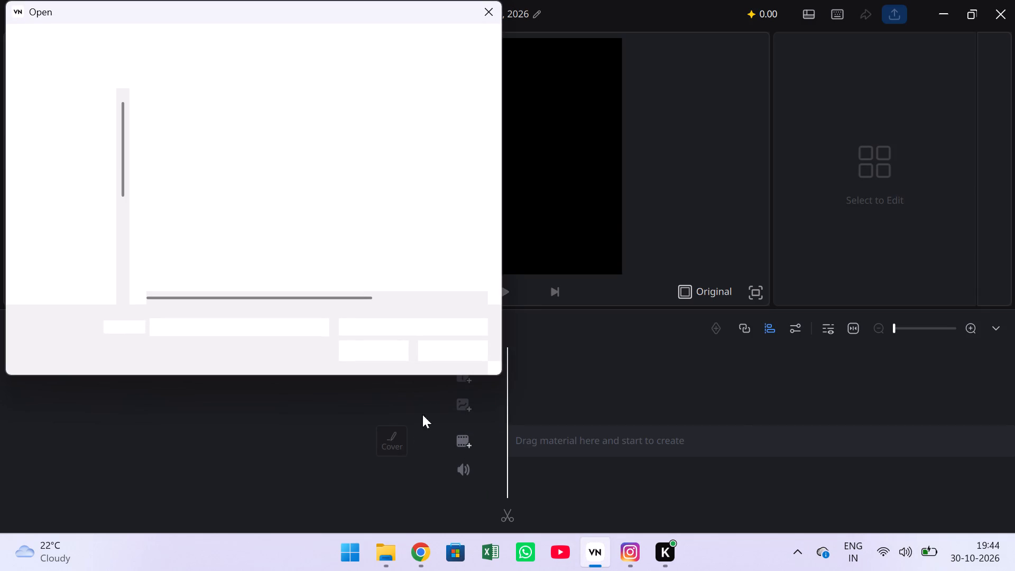
{"action": "double_click", "coordinate": [182, 148]}
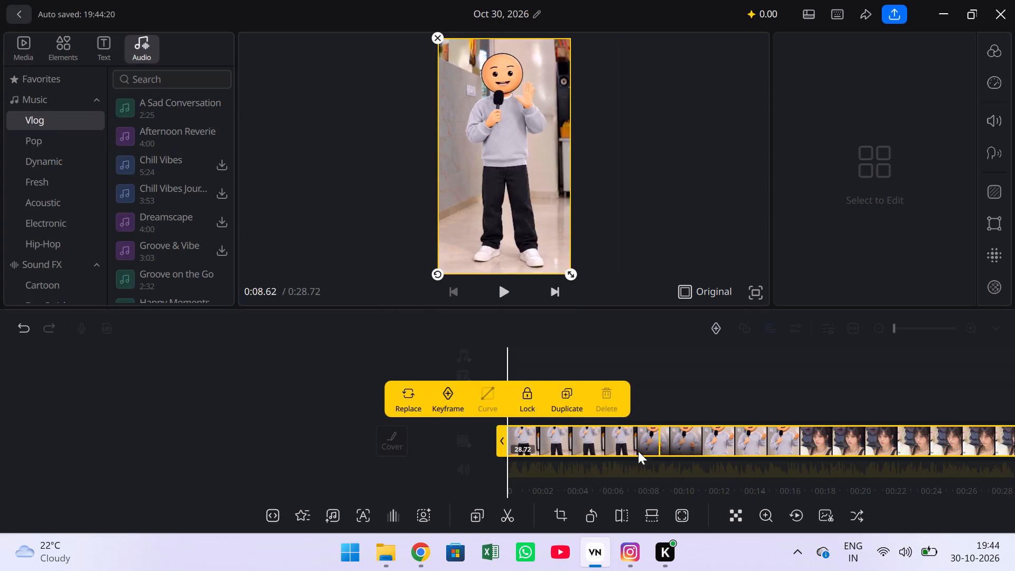
{"action": "left_click", "coordinate": [696, 388]}
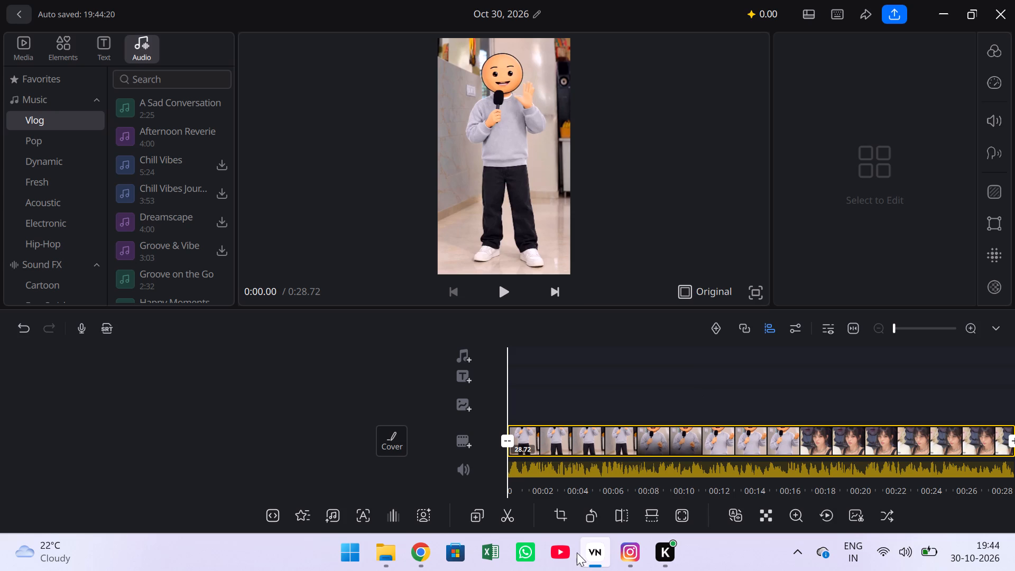
{"action": "left_click", "coordinate": [471, 360]}
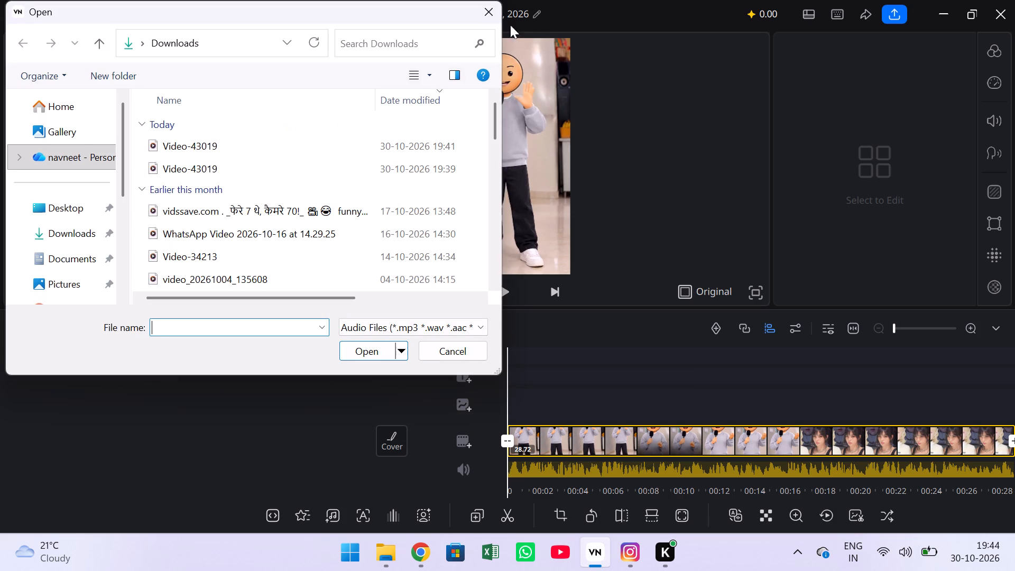
{"action": "left_click", "coordinate": [482, 16]}
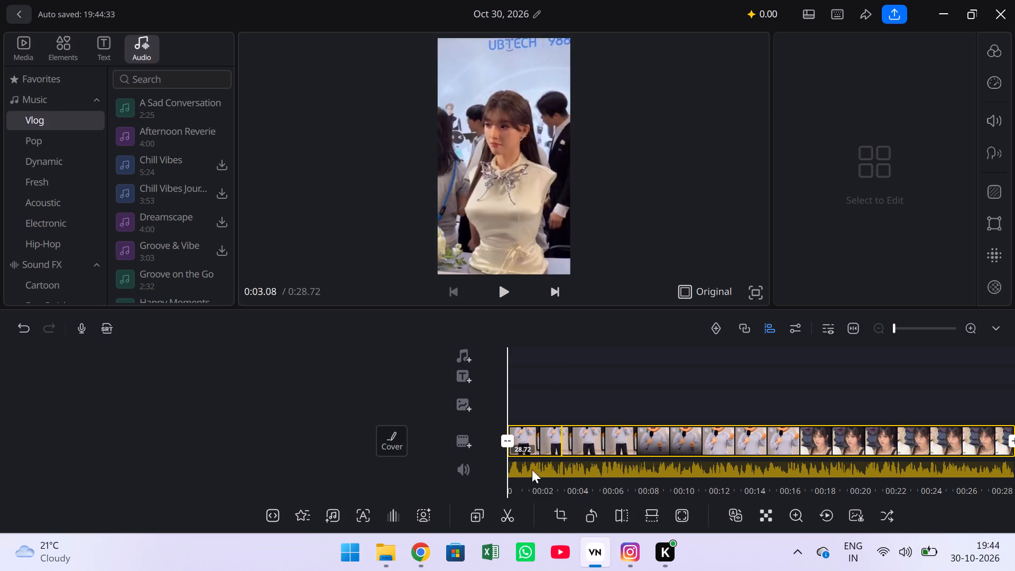
Split the imported clip at 1.10 seconds, just before the picture changes from the cartoon-faced presenter to the woman.
{"action": "left_click", "coordinate": [502, 285]}
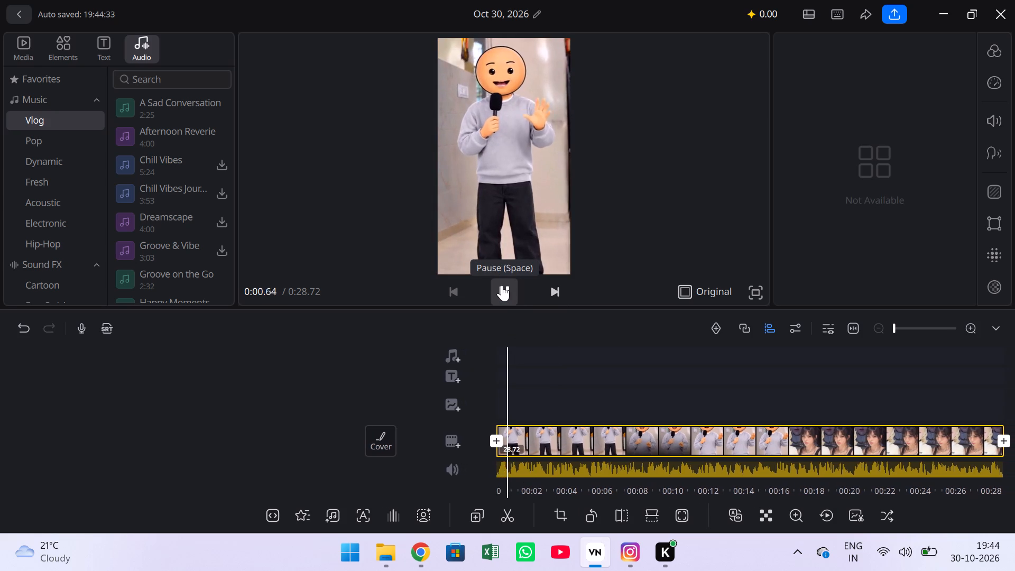
{"action": "left_click", "coordinate": [502, 292]}
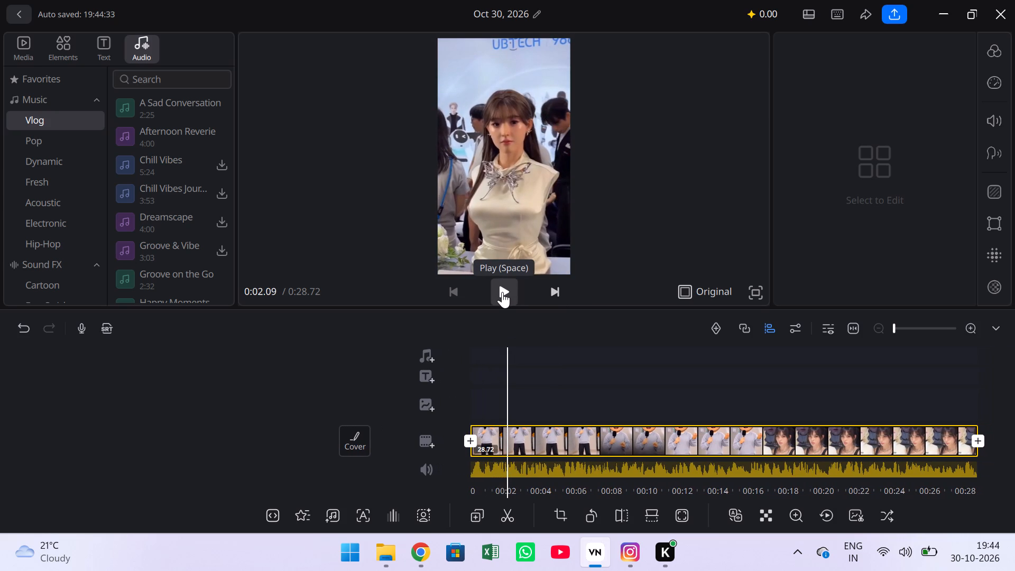
{"action": "key", "text": "Left"}
{"action": "key", "text": "Left"}
{"action": "key", "text": "Left"}
{"action": "key", "text": "Left"}
{"action": "key", "text": "Left"}
{"action": "key", "text": "Left"}
{"action": "key", "text": "Left"}
{"action": "key", "text": "Left"}
{"action": "key", "text": "Left"}
{"action": "key", "text": "Left"}
{"action": "key", "text": "Left"}
{"action": "key", "text": "Left"}
{"action": "key", "text": "Left"}
{"action": "key", "text": "Left"}
{"action": "key", "text": "Left"}
{"action": "key", "text": "Left"}
{"action": "key", "text": "Left"}
{"action": "key", "text": "Left"}
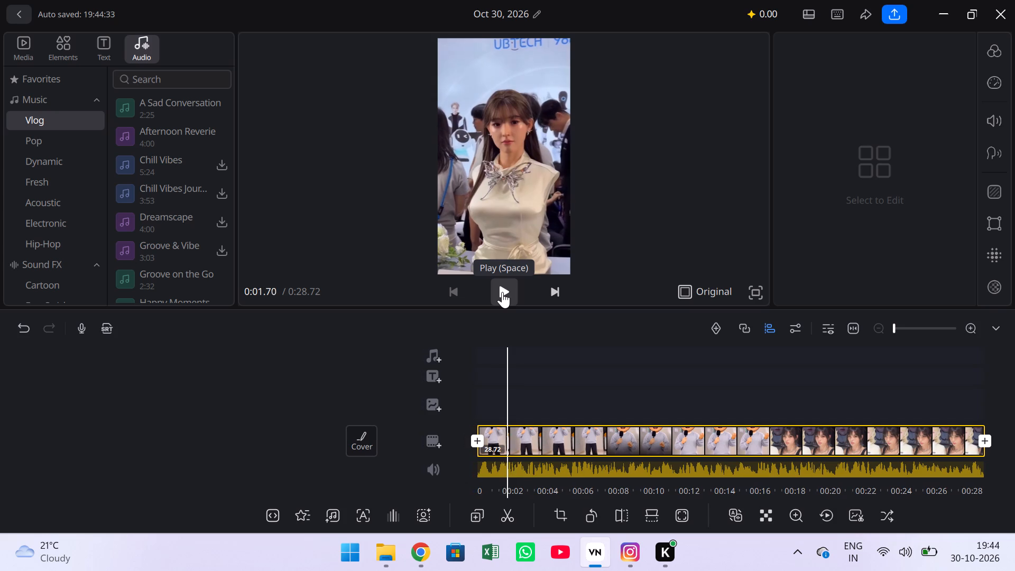
{"action": "key", "text": "Left"}
{"action": "key", "text": "Left"}
{"action": "key", "text": "Left"}
{"action": "key", "text": "Left"}
{"action": "key", "text": "Left"}
{"action": "key", "text": "Left"}
{"action": "key", "text": "Left"}
{"action": "key", "text": "Left"}
{"action": "key", "text": "Left"}
{"action": "key", "text": "Left"}
{"action": "key", "text": "Left"}
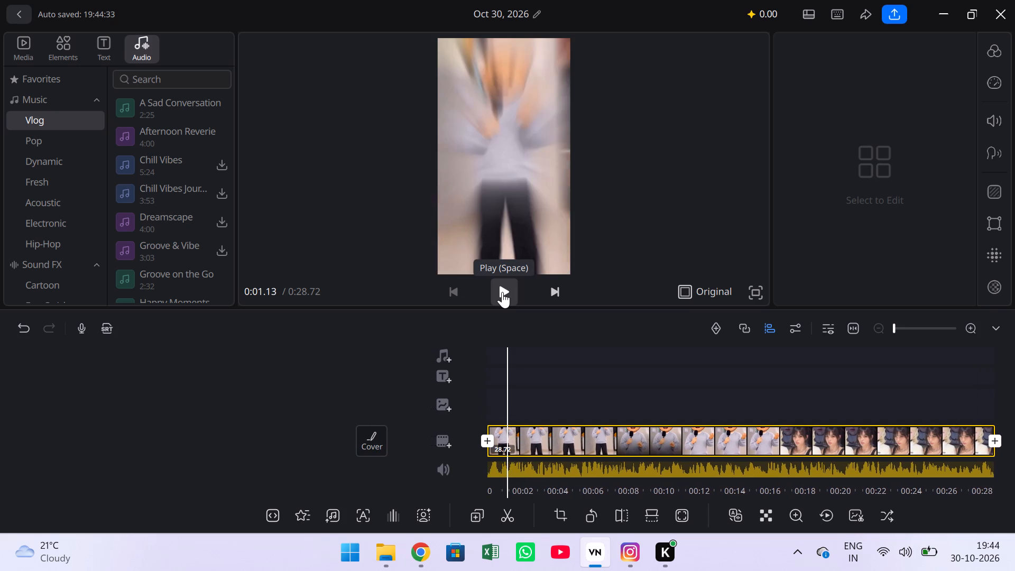
{"action": "key", "text": "Left"}
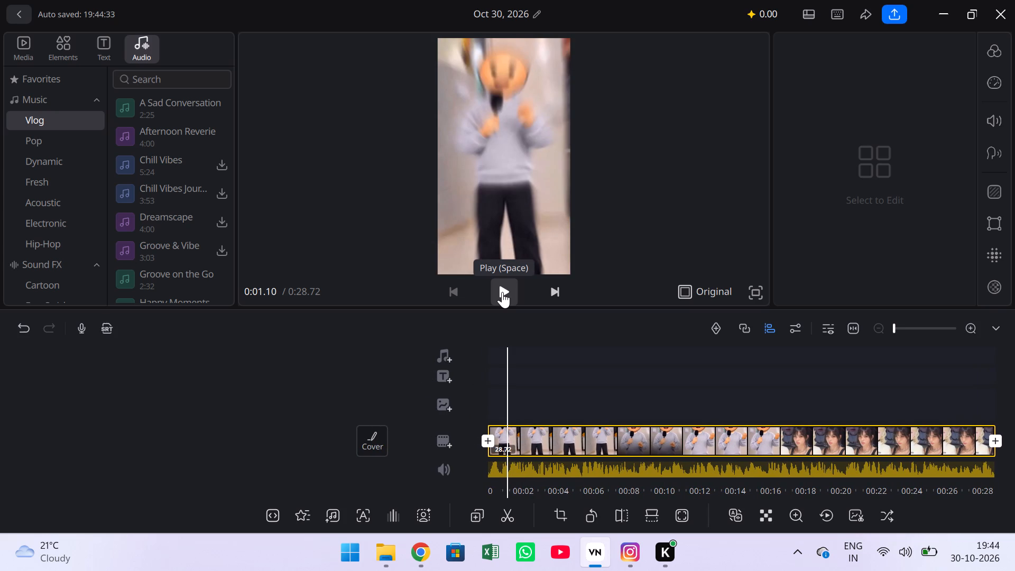
{"action": "left_click", "coordinate": [503, 510]}
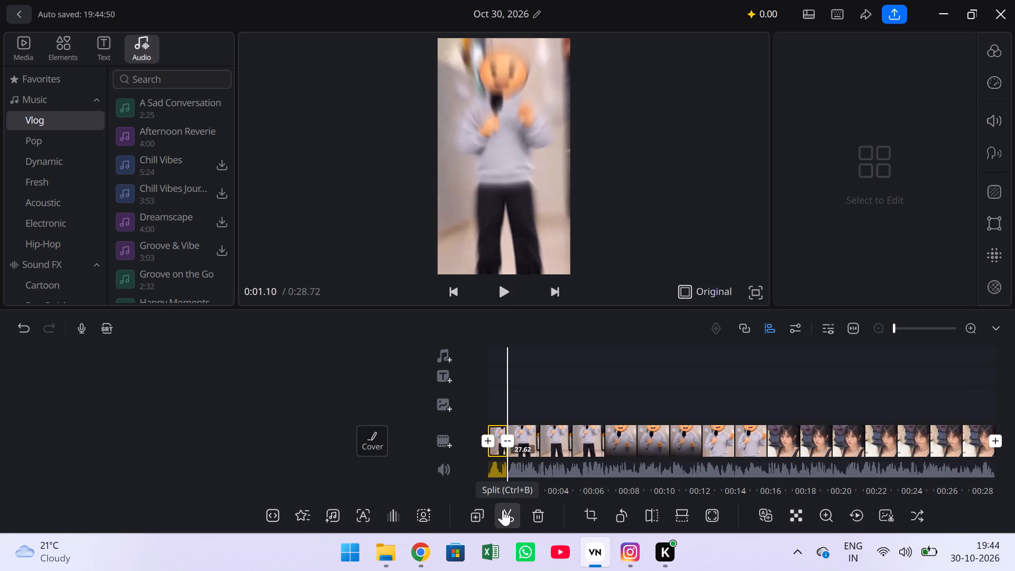
Switch to Chrome and run a Google search for animate from audio in a new tab.
{"action": "left_click", "coordinate": [412, 550]}
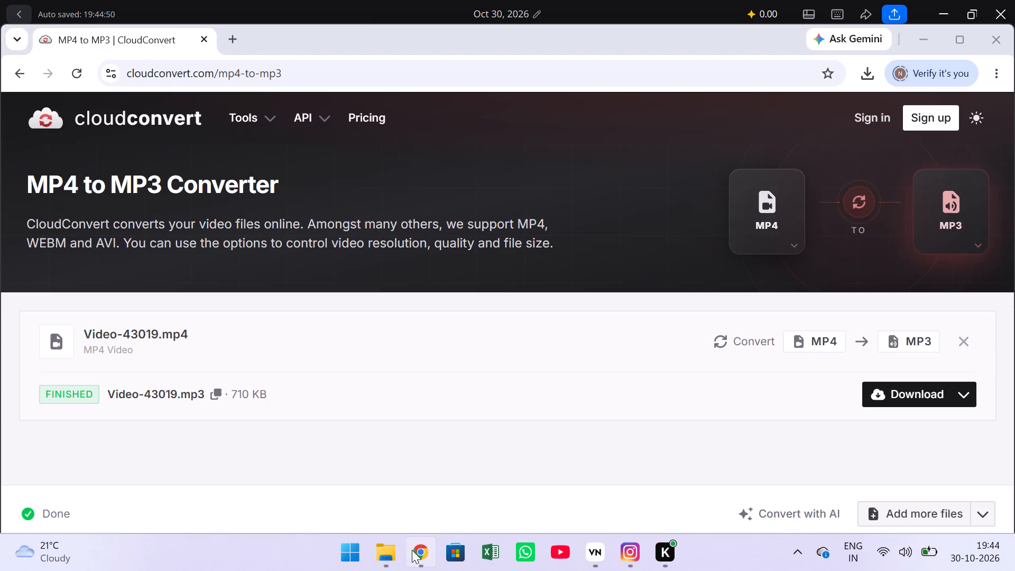
{"action": "left_click", "coordinate": [229, 37]}
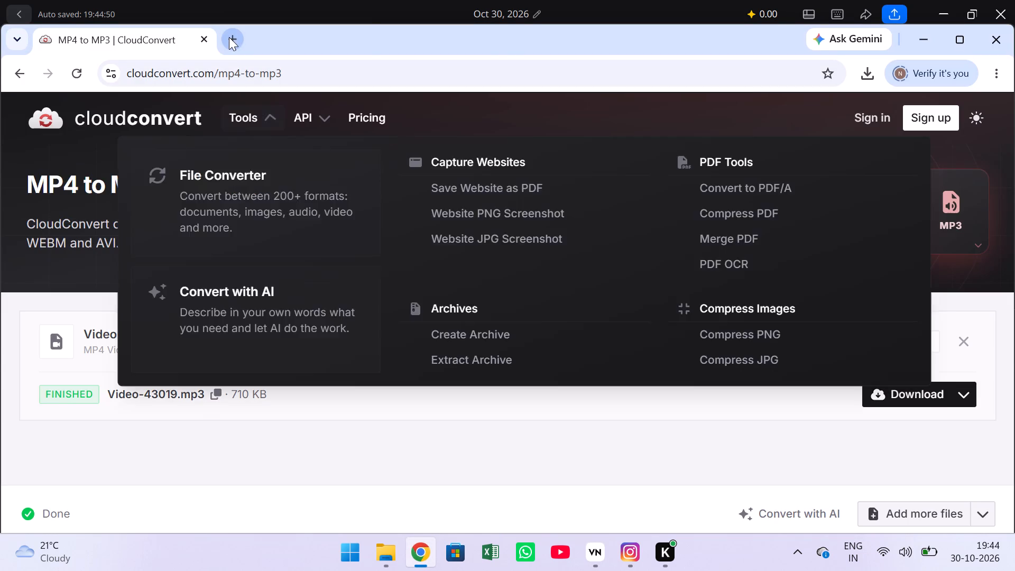
{"action": "left_click", "coordinate": [321, 319]}
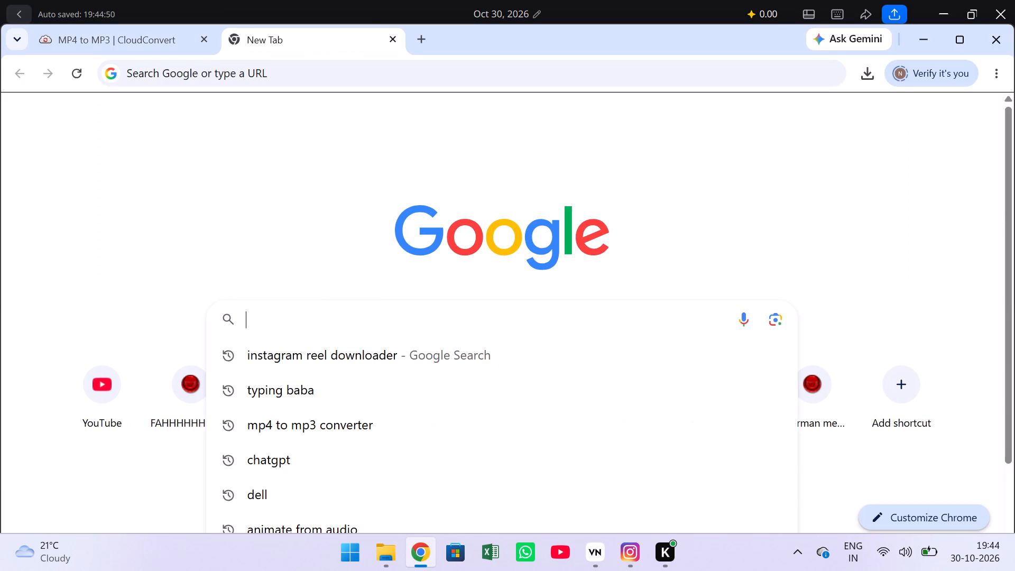
{"action": "left_click", "coordinate": [320, 524]}
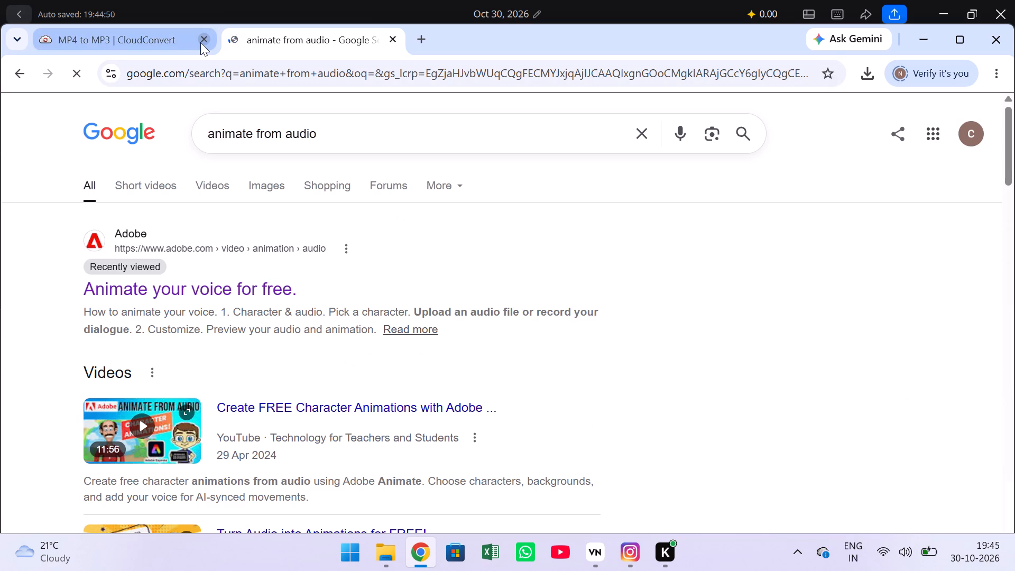
Close the CloudConvert tab and open Adobe's "Animate your voice for free" search result.
{"action": "left_click", "coordinate": [200, 42]}
{"action": "left_click", "coordinate": [213, 283]}
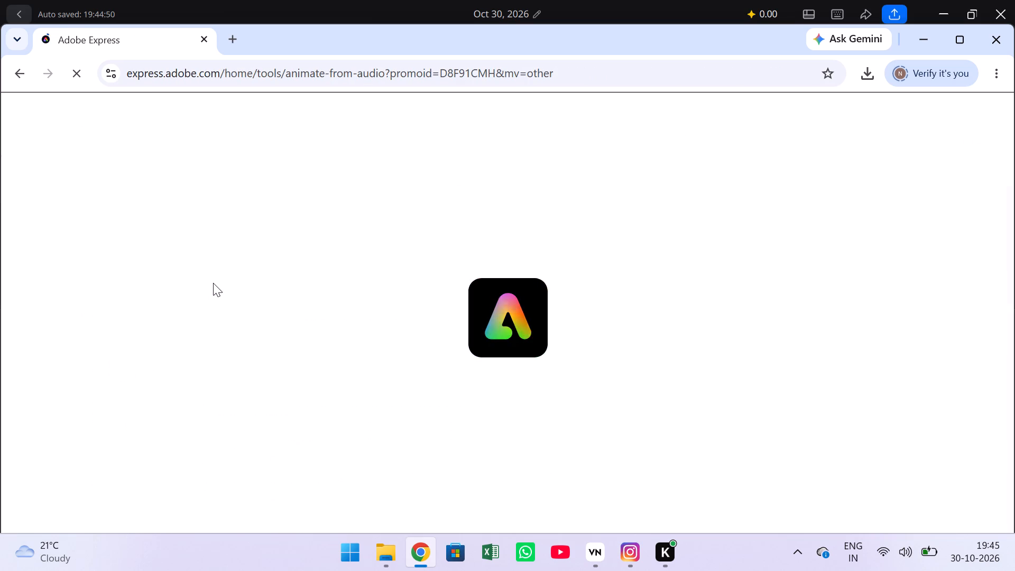
Close the Adobe Express tab, the VN editor, the VN folder window and Instagram to clear the desktop.
{"action": "left_click", "coordinate": [202, 38]}
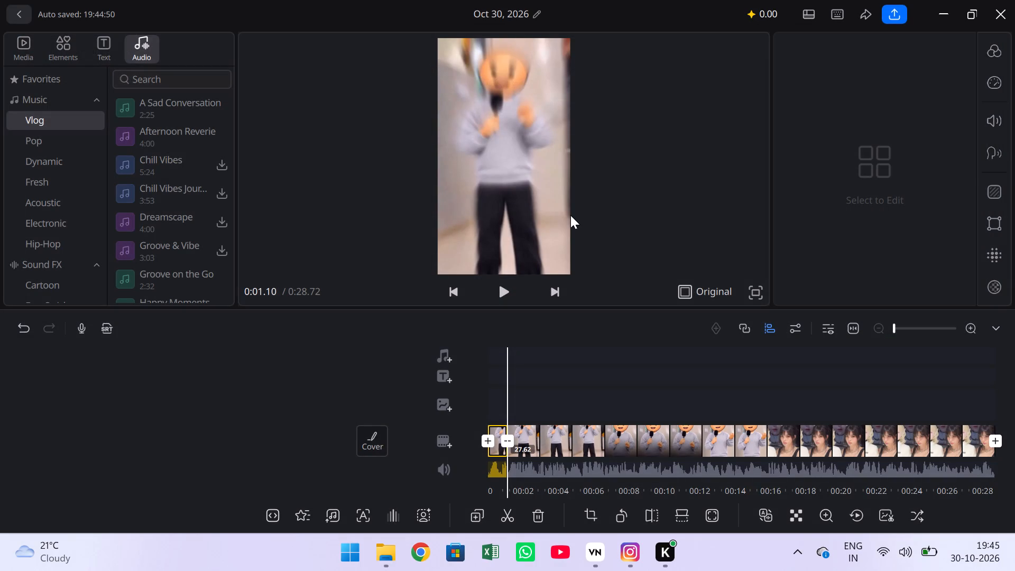
{"action": "scroll", "coordinate": [570, 215], "scroll_direction": "up", "scroll_amount": 3}
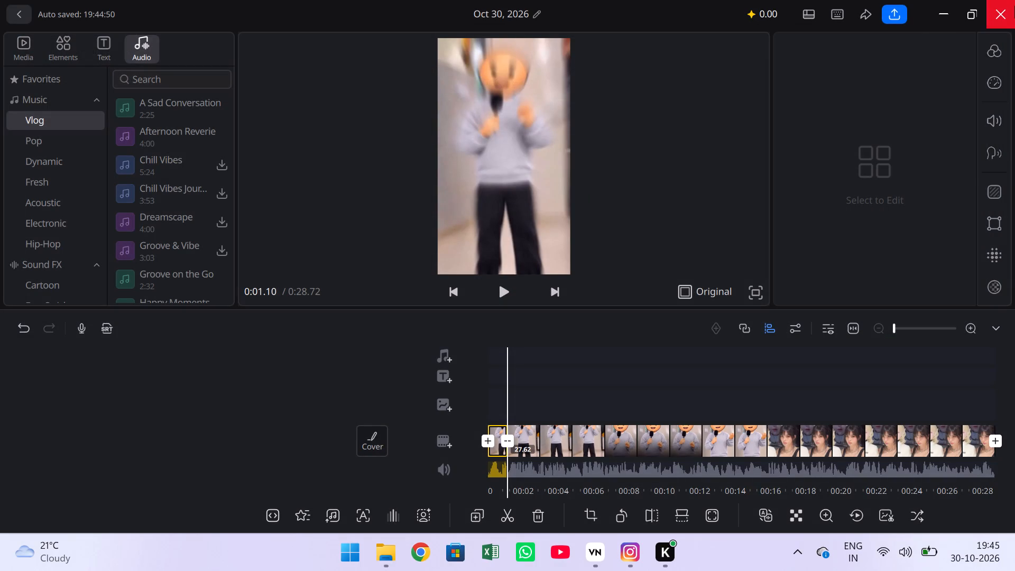
{"action": "left_click", "coordinate": [1014, 6]}
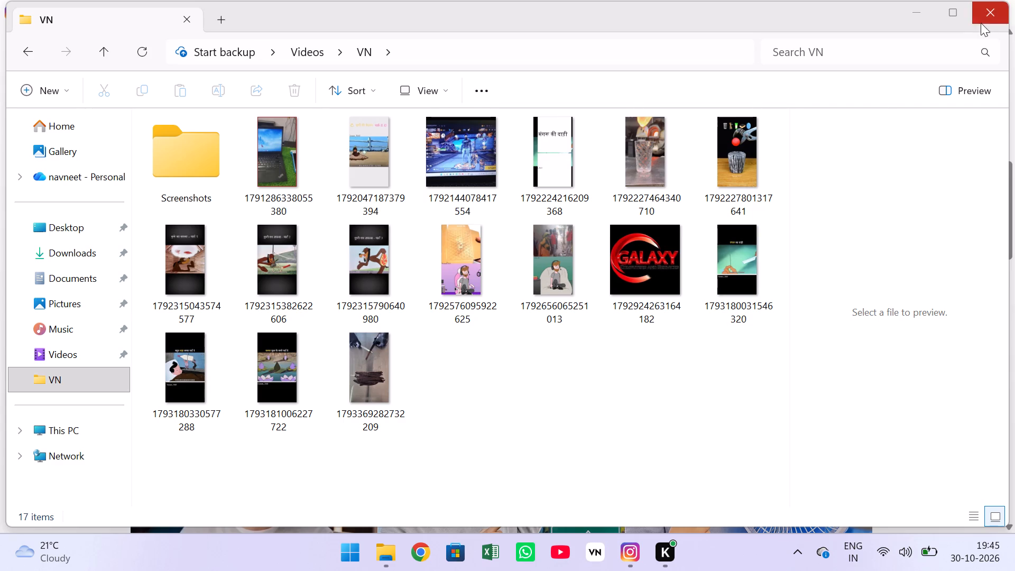
{"action": "left_click", "coordinate": [988, 14]}
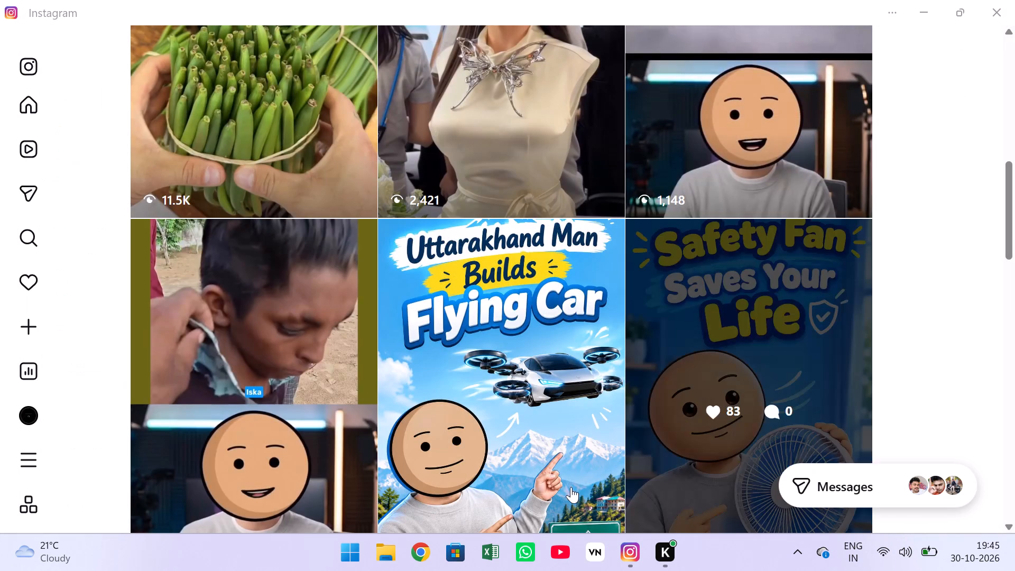
{"action": "left_click", "coordinate": [1002, 12]}
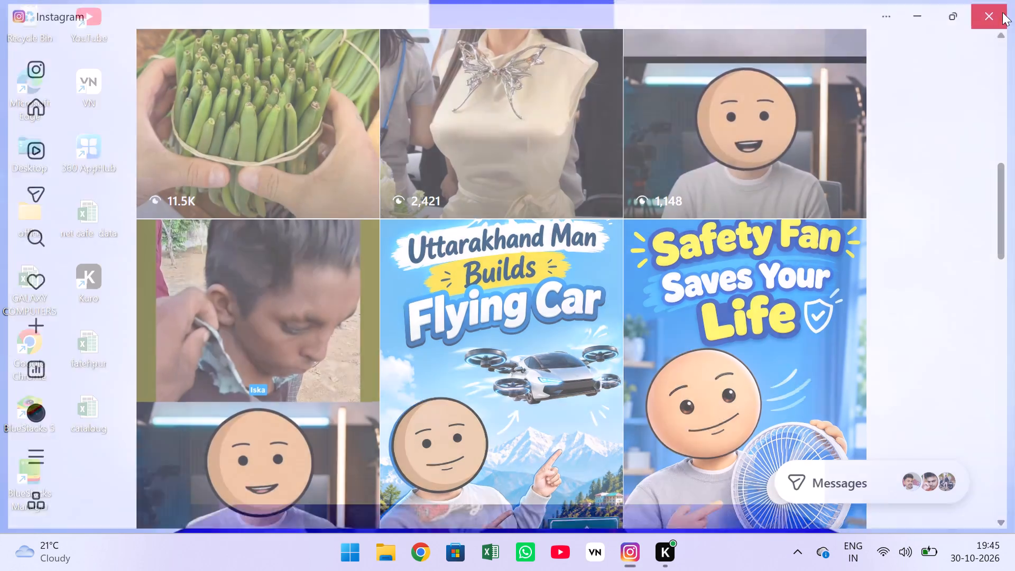